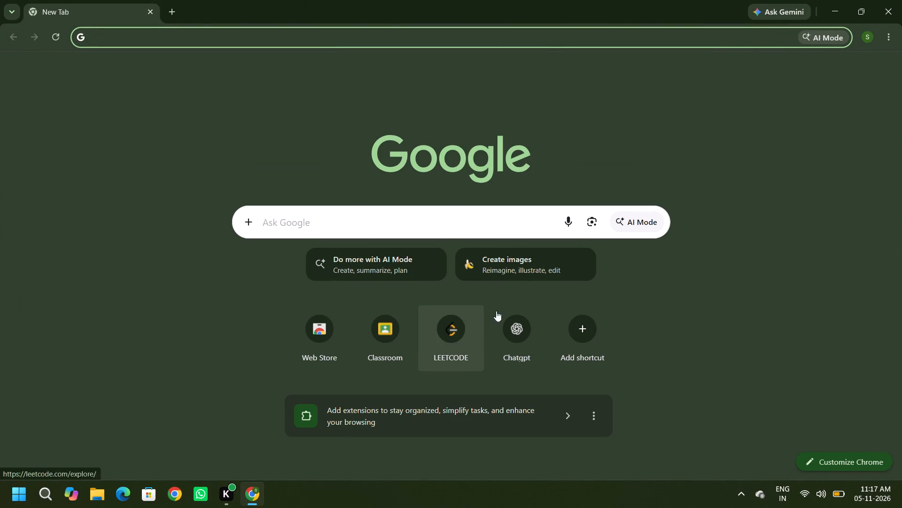
Search for latex, go to the Overleaf site and open the project seminar_report-26 (1).
click(452, 211)
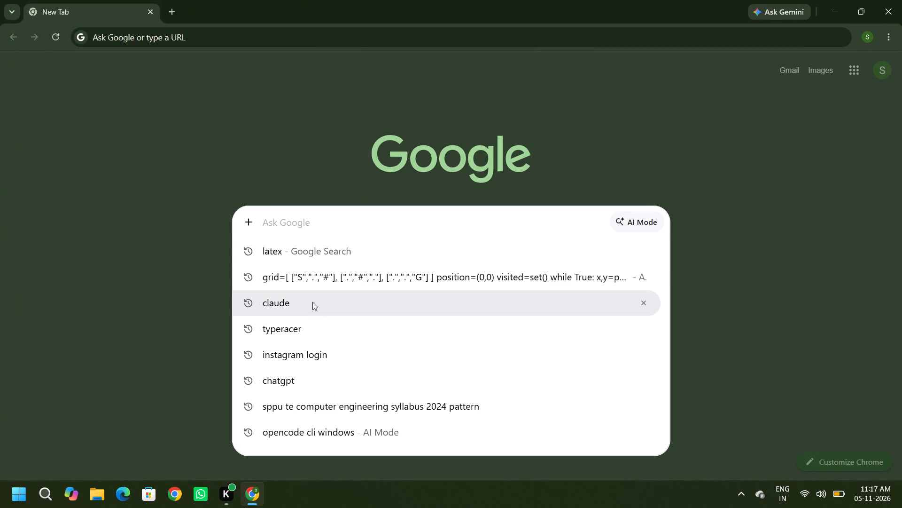
click(321, 259)
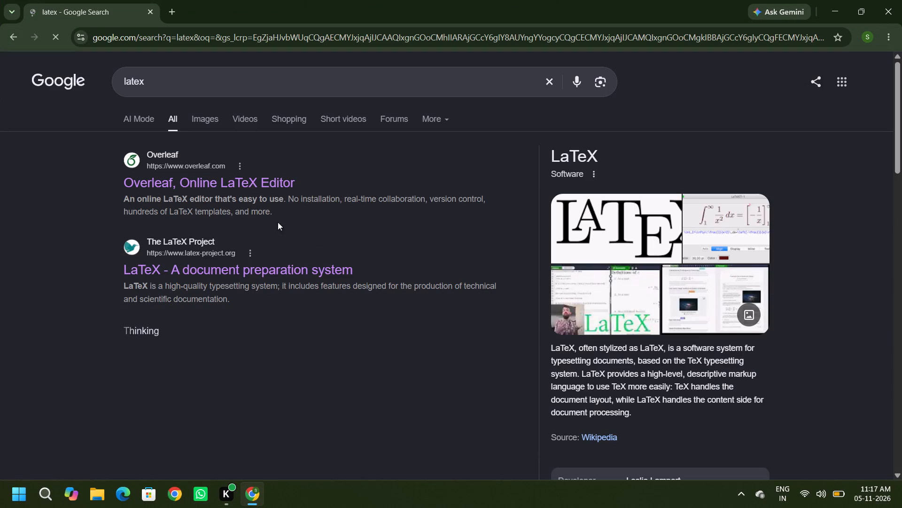
click(268, 185)
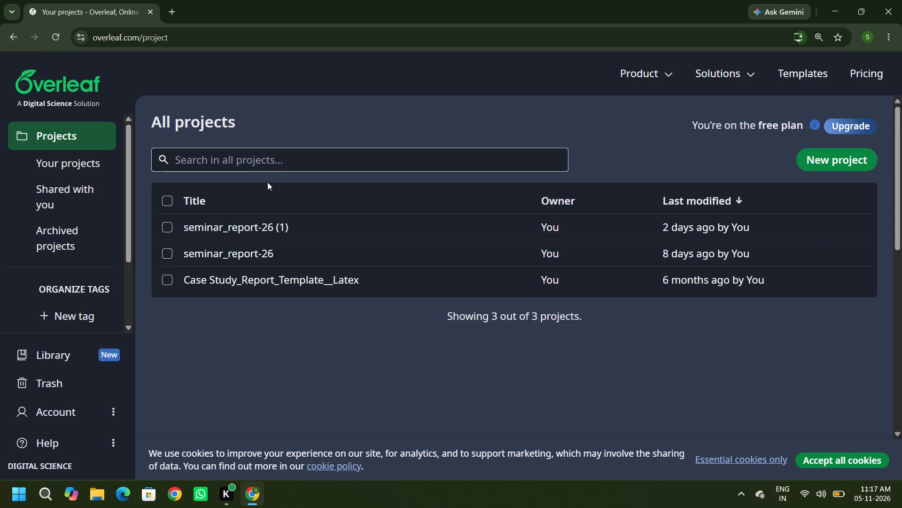
click(260, 223)
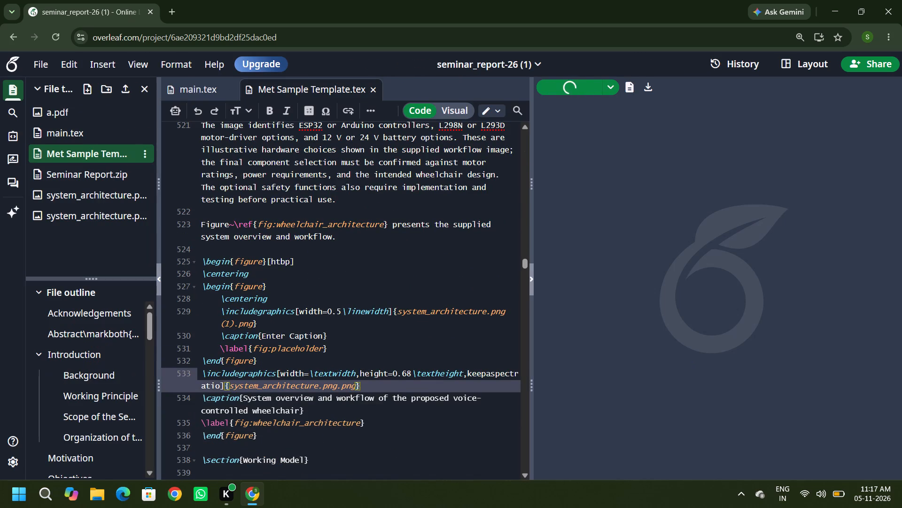
Review the compiled report preview from the later chapters back to the System Architecture and Workflow figure in section 5.2.
scroll(292, 263, up, 3)
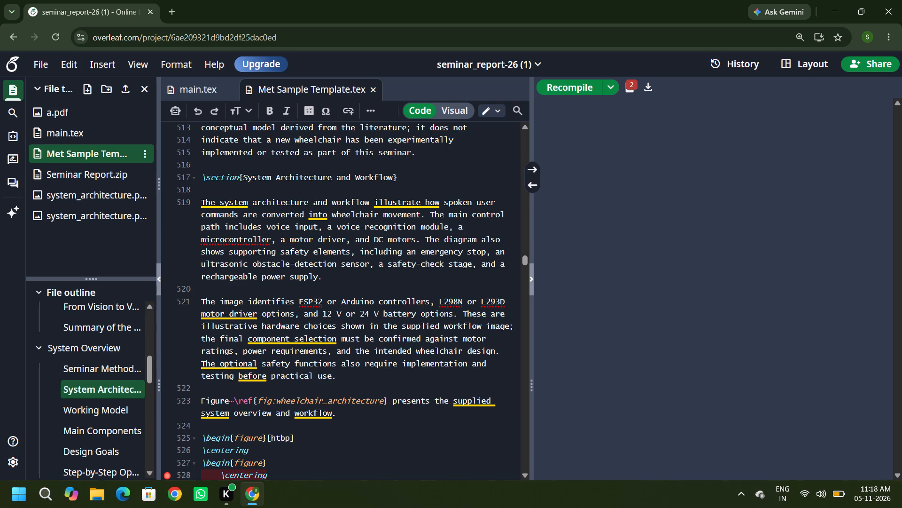
scroll(375, 222, down, 2)
click(368, 204)
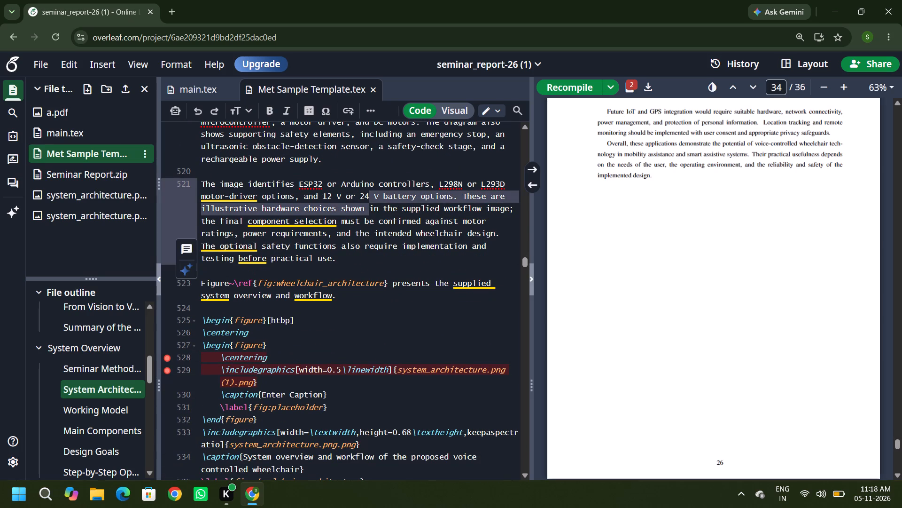
scroll(656, 292, up, 9)
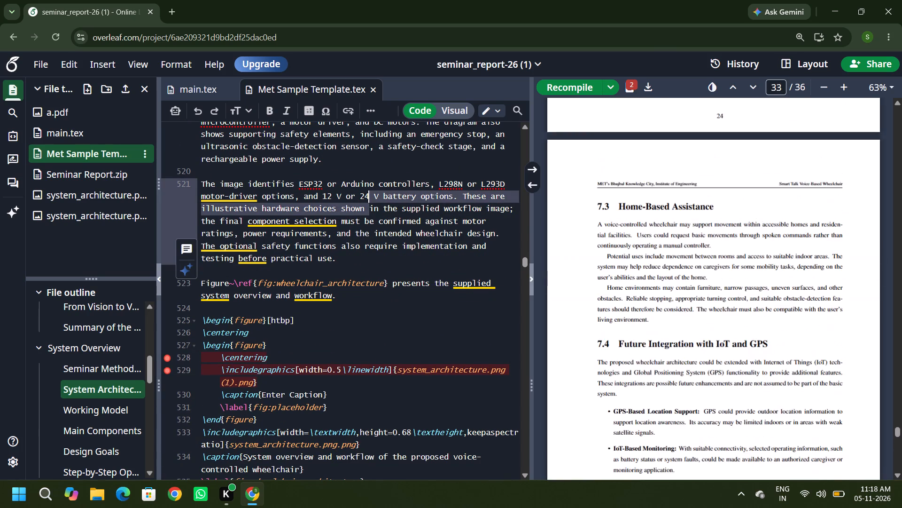
scroll(636, 341, up, 17)
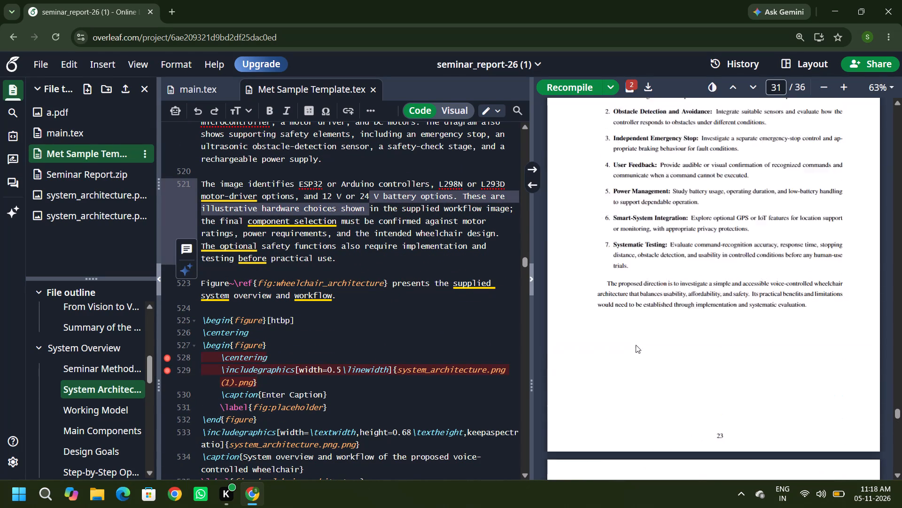
scroll(628, 364, up, 20)
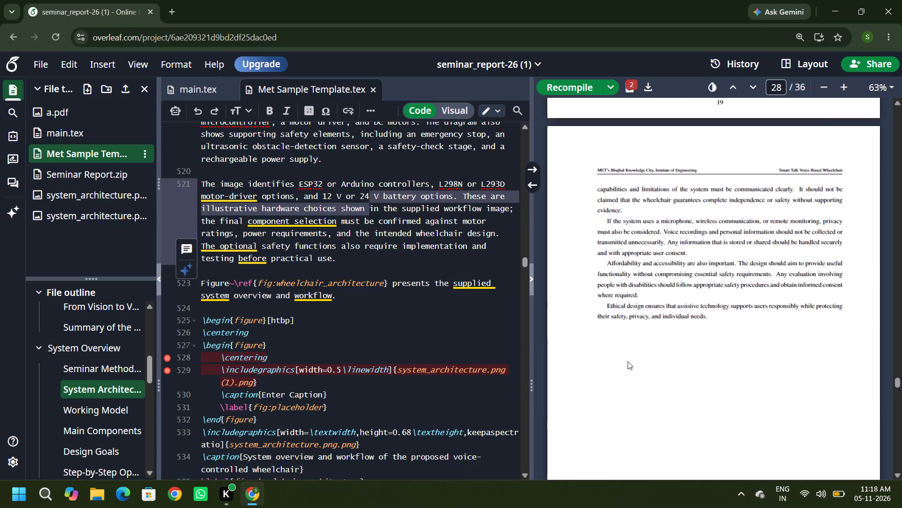
scroll(628, 361, up, 14)
scroll(627, 359, up, 18)
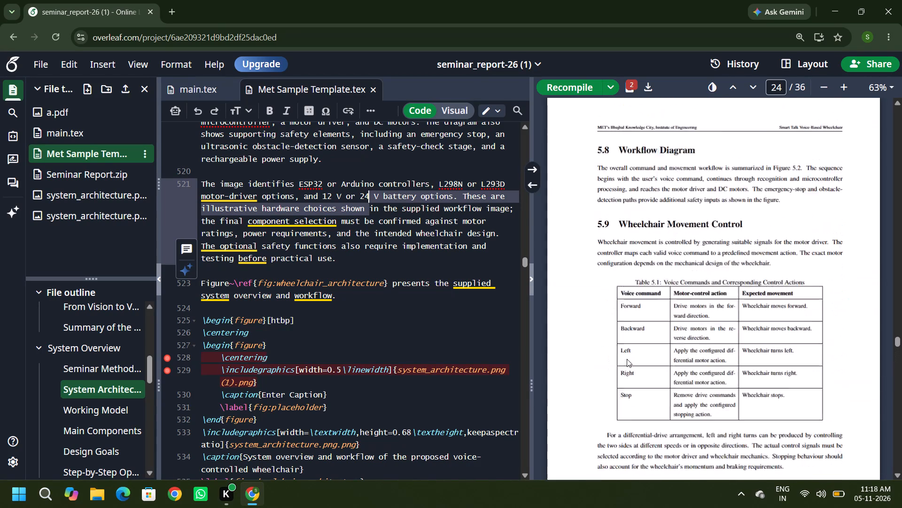
scroll(627, 359, up, 15)
scroll(627, 359, up, 7)
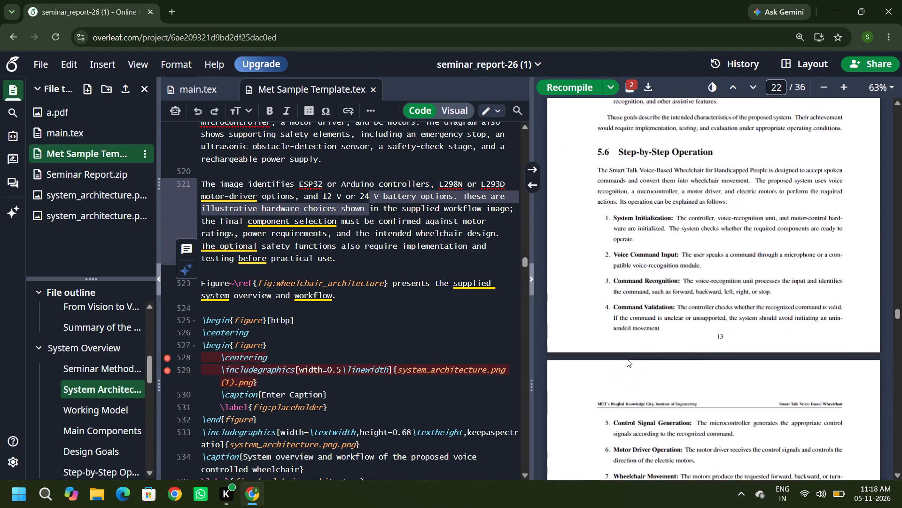
scroll(627, 359, up, 16)
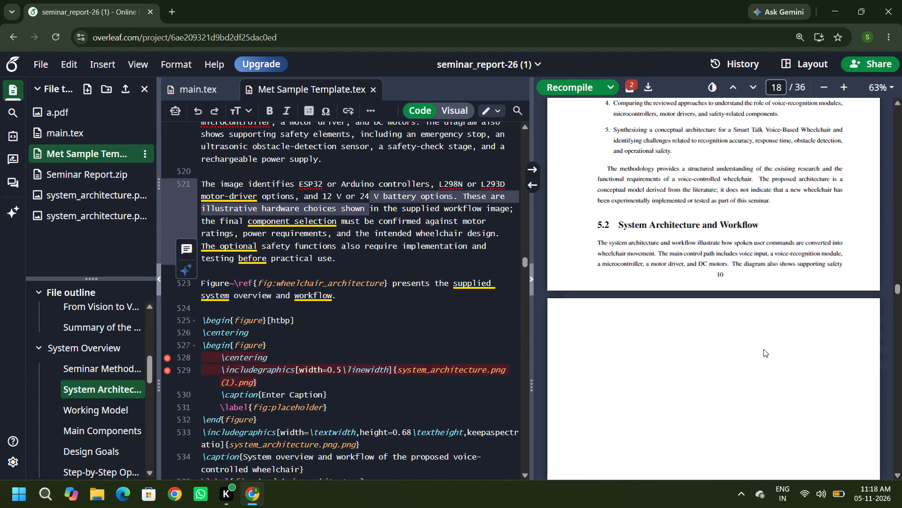
scroll(762, 348, up, 1)
scroll(762, 347, down, 5)
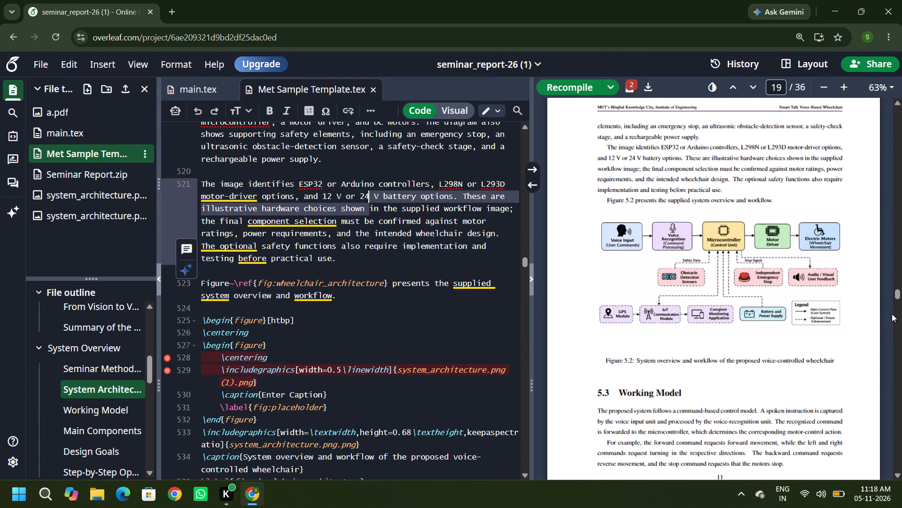
Examine the title page and the certificate page at the start of the compiled report.
drag(897, 291, 895, 152)
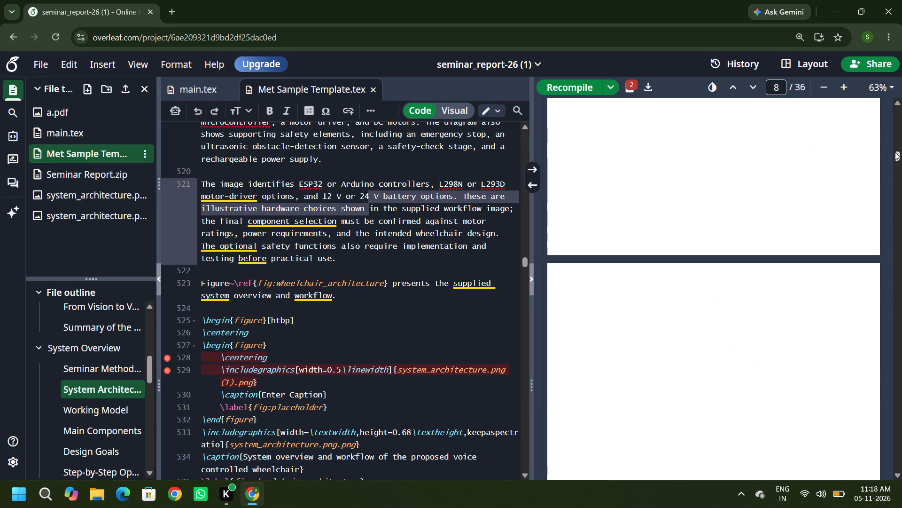
drag(895, 152, 898, 110)
scroll(728, 366, up, 5)
scroll(719, 348, down, 5)
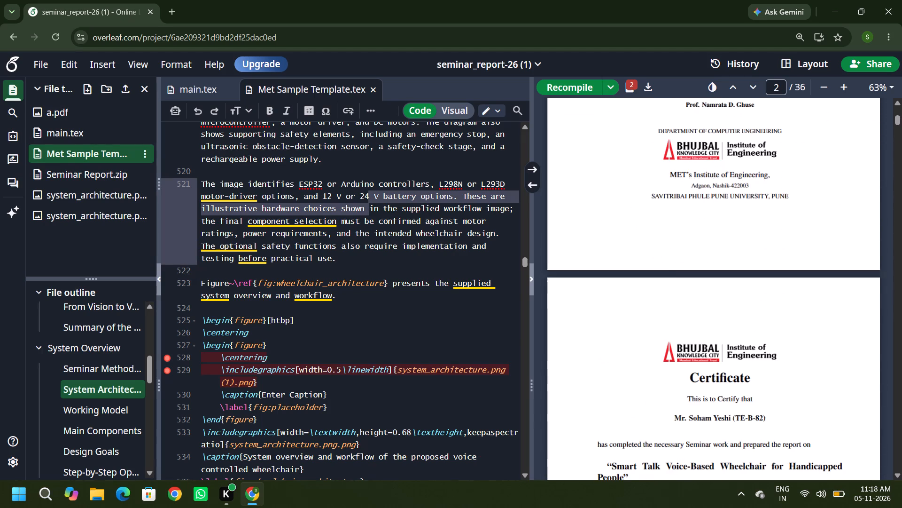
scroll(719, 345, down, 1)
scroll(719, 345, up, 8)
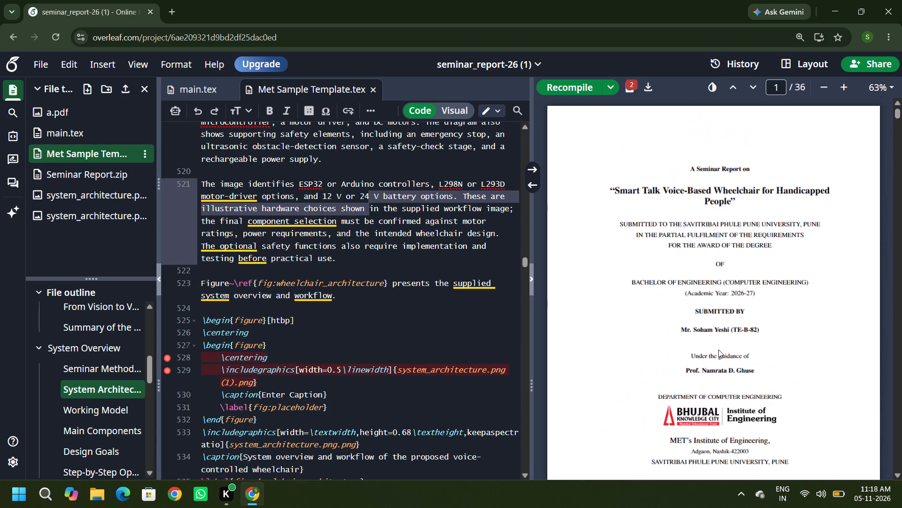
scroll(324, 392, up, 4)
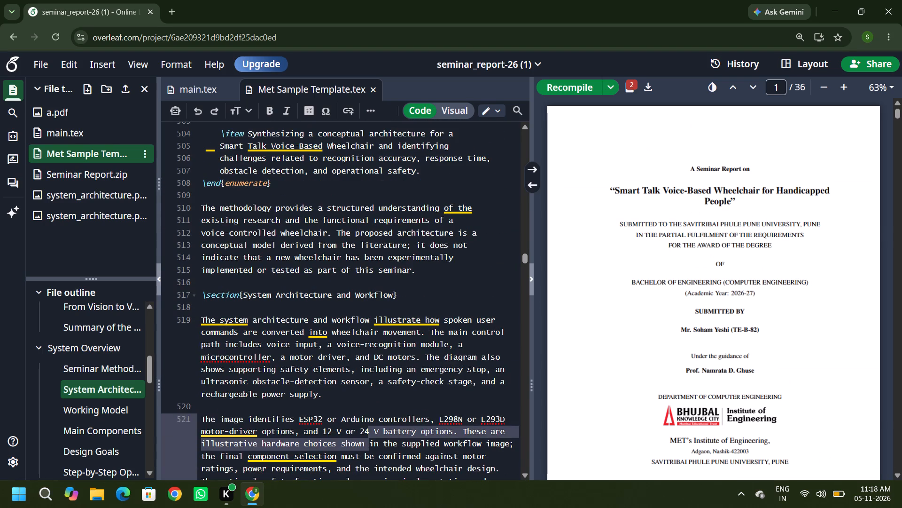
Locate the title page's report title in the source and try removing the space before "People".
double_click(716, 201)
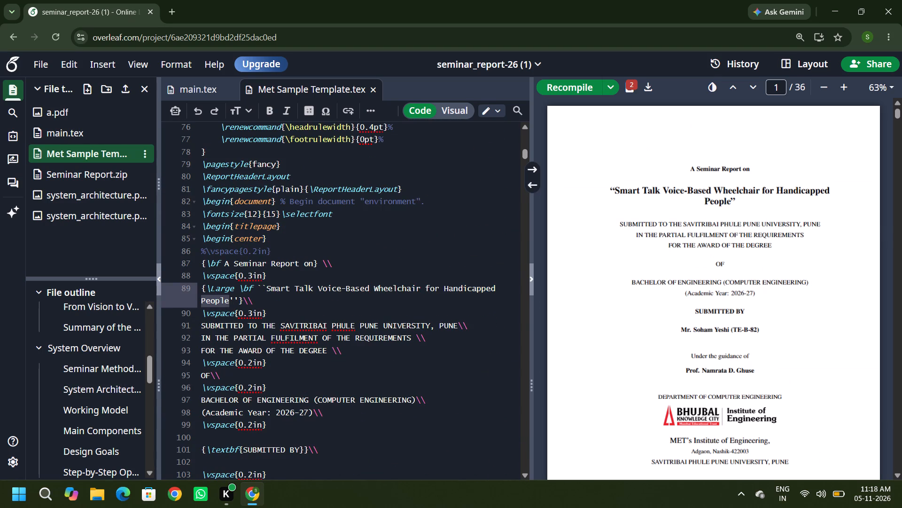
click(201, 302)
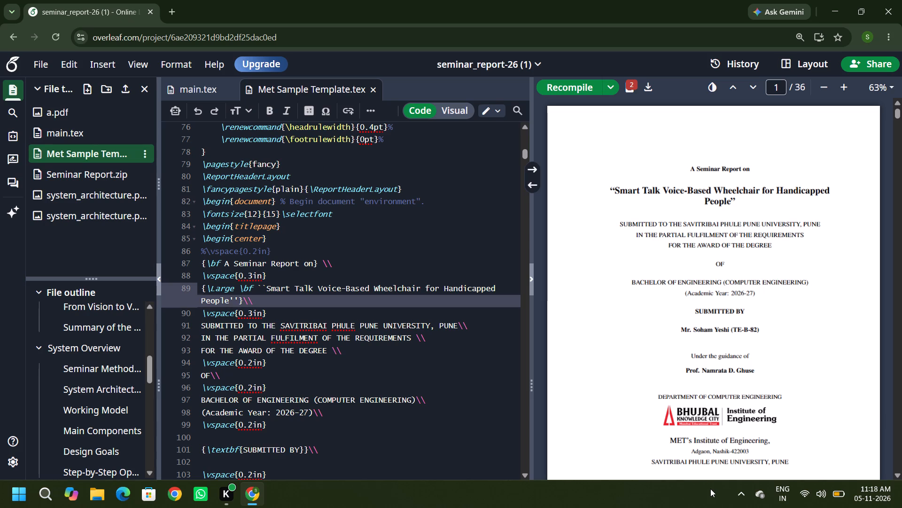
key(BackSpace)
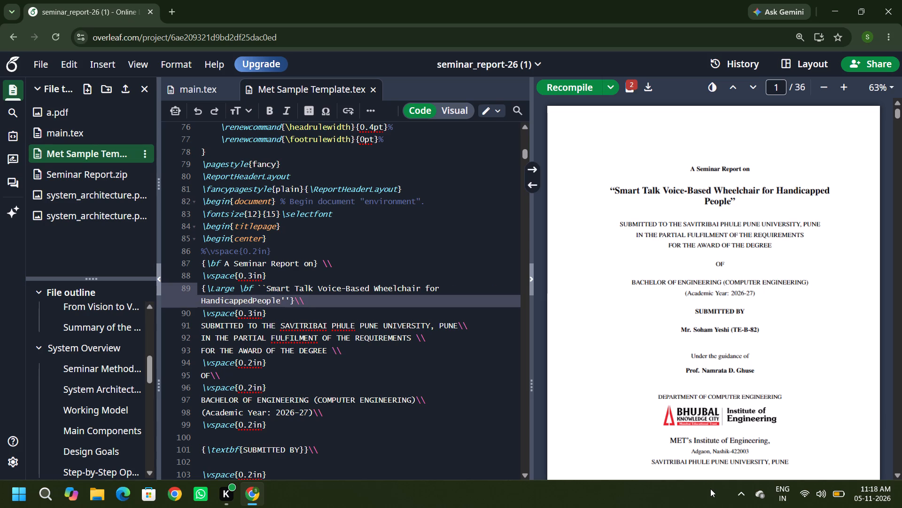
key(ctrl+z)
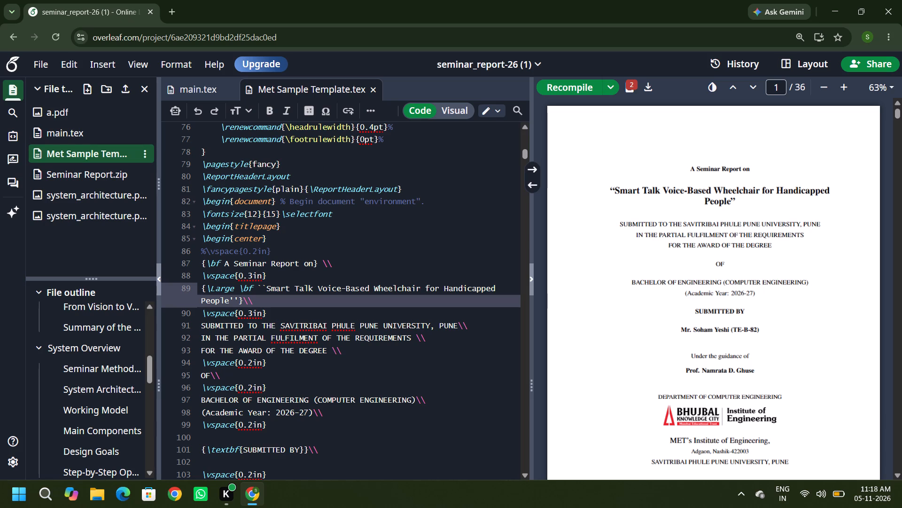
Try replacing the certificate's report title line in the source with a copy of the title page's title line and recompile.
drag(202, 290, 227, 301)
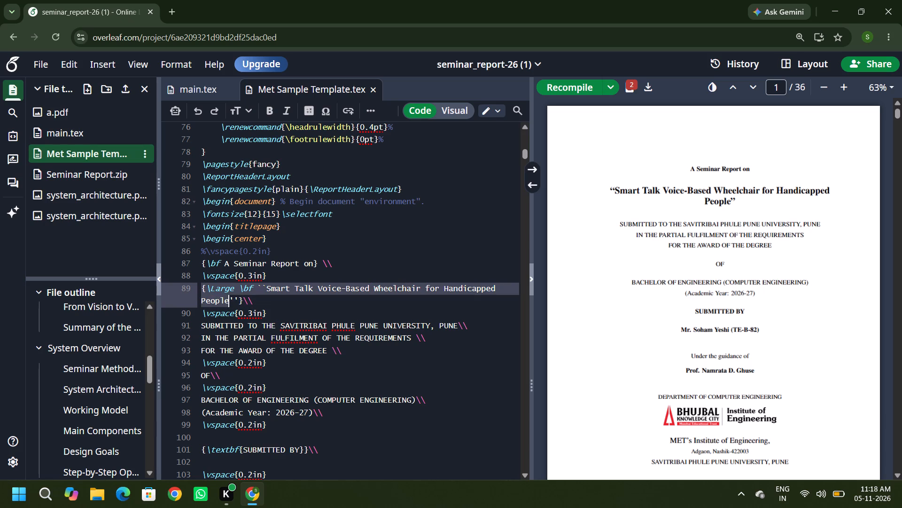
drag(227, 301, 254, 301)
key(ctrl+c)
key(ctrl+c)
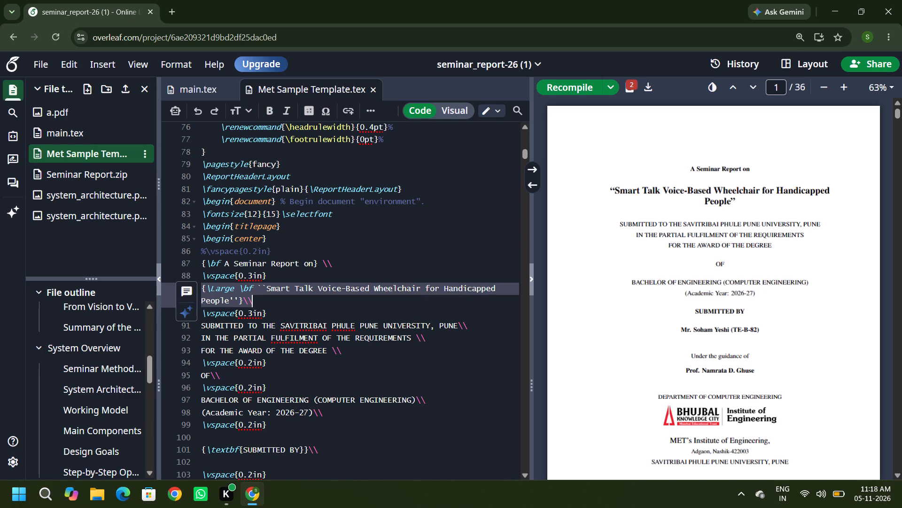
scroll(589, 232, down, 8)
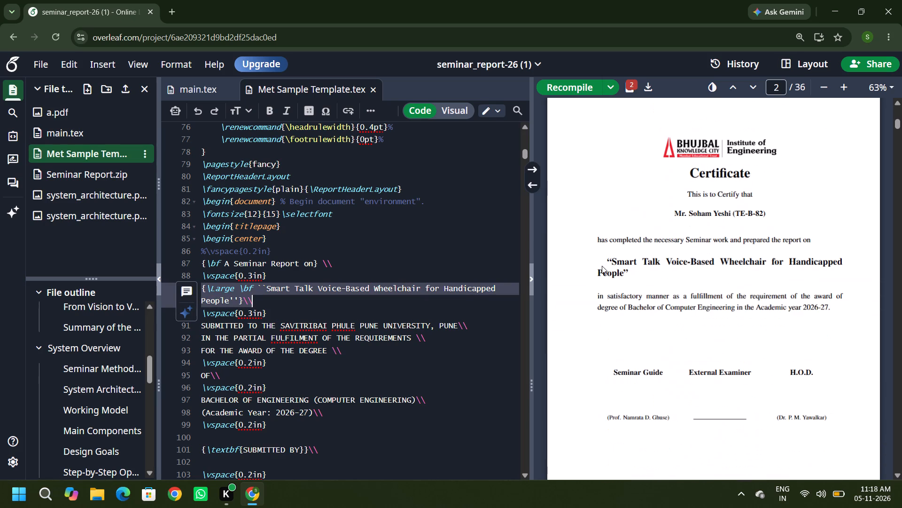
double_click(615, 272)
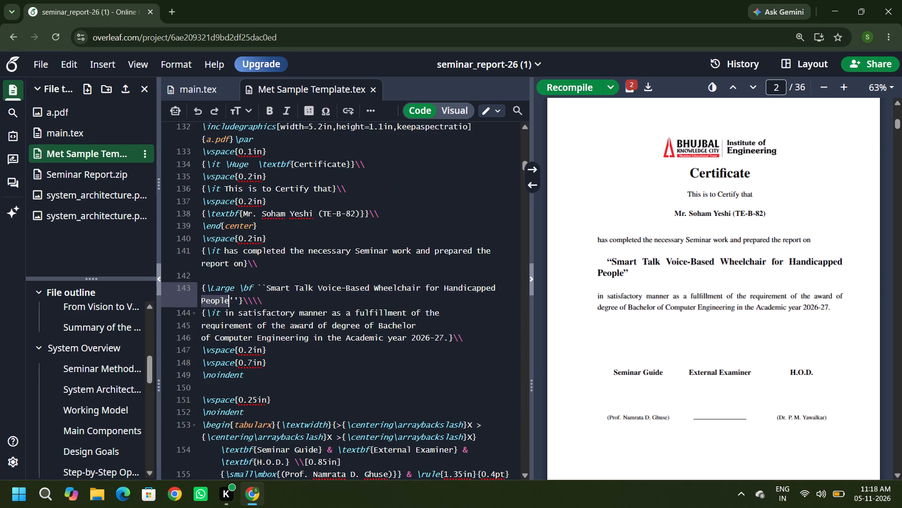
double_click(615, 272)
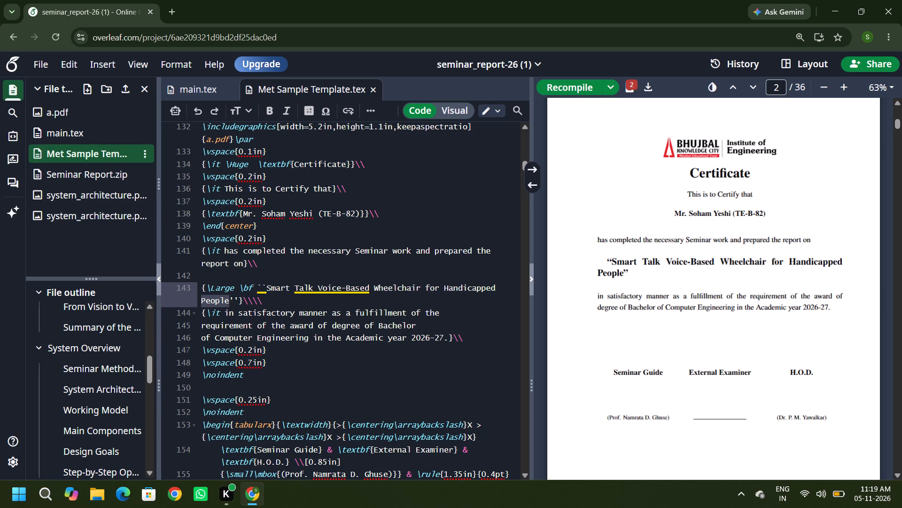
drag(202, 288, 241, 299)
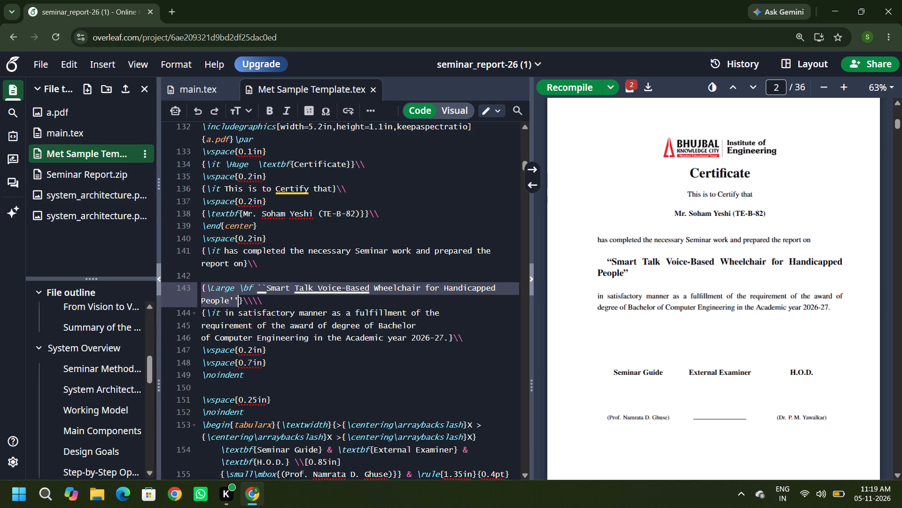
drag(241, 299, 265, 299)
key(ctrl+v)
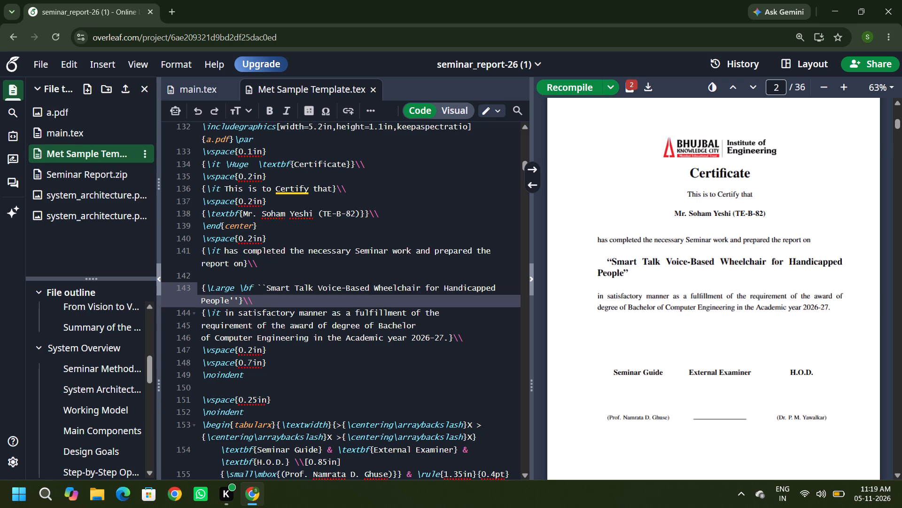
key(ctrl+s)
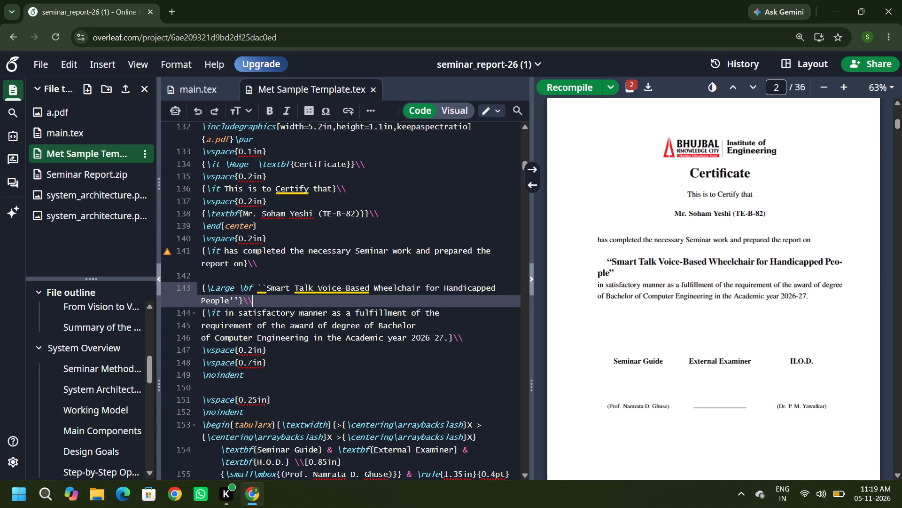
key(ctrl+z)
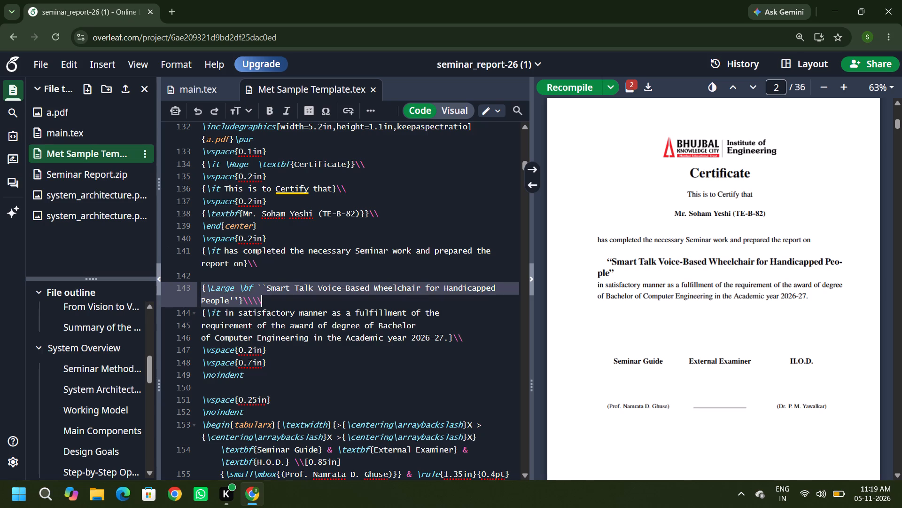
Compare the report title on the title page and the certificate page, locating "People" in the source for each.
scroll(297, 306, up, 4)
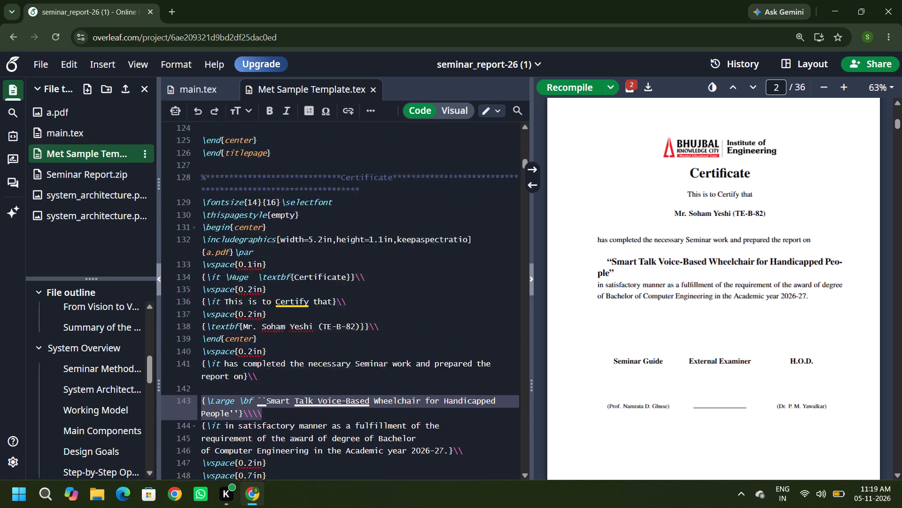
scroll(297, 306, up, 2)
scroll(644, 247, up, 7)
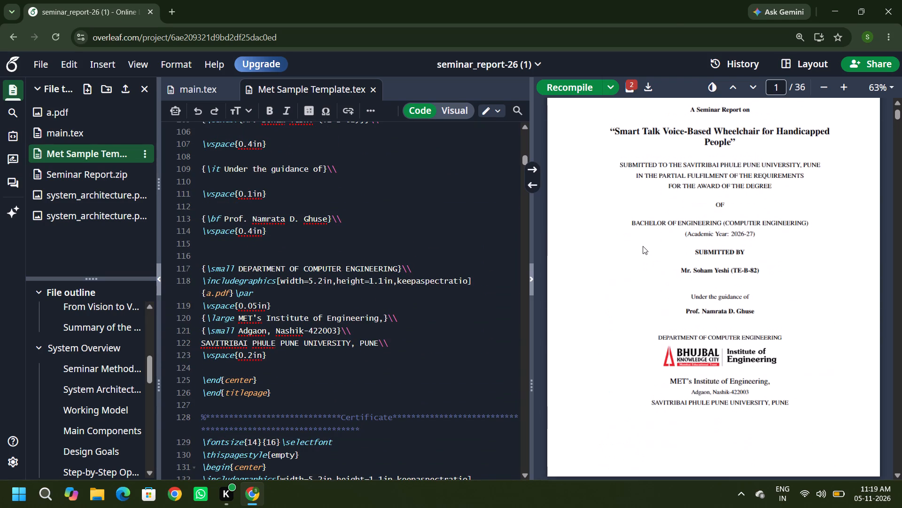
double_click(713, 143)
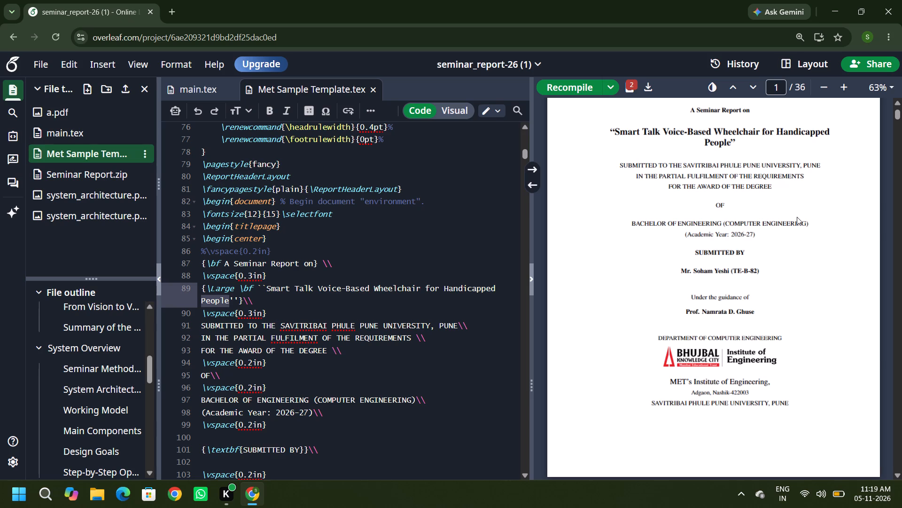
scroll(678, 273, down, 3)
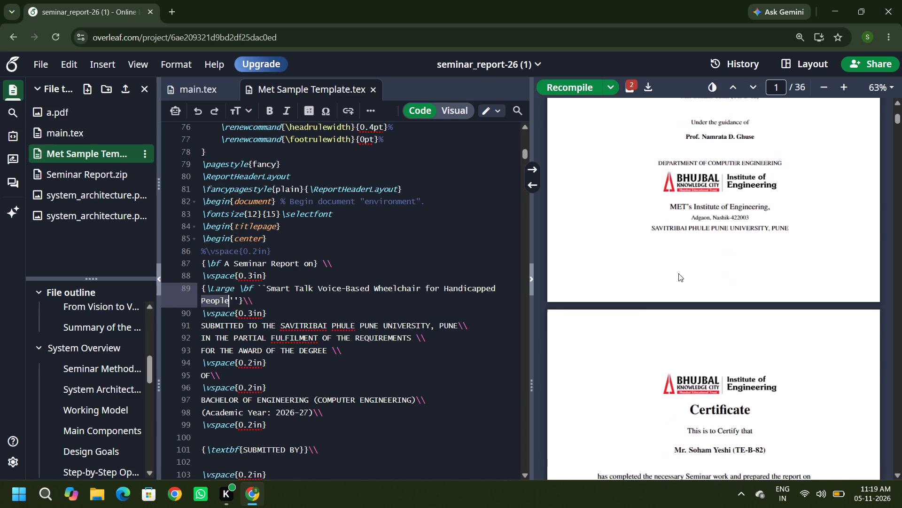
scroll(678, 273, down, 2)
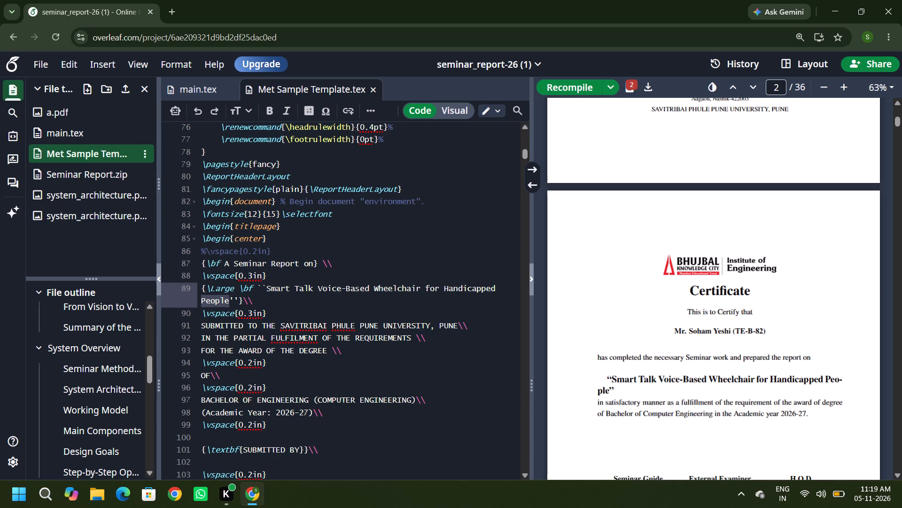
double_click(832, 380)
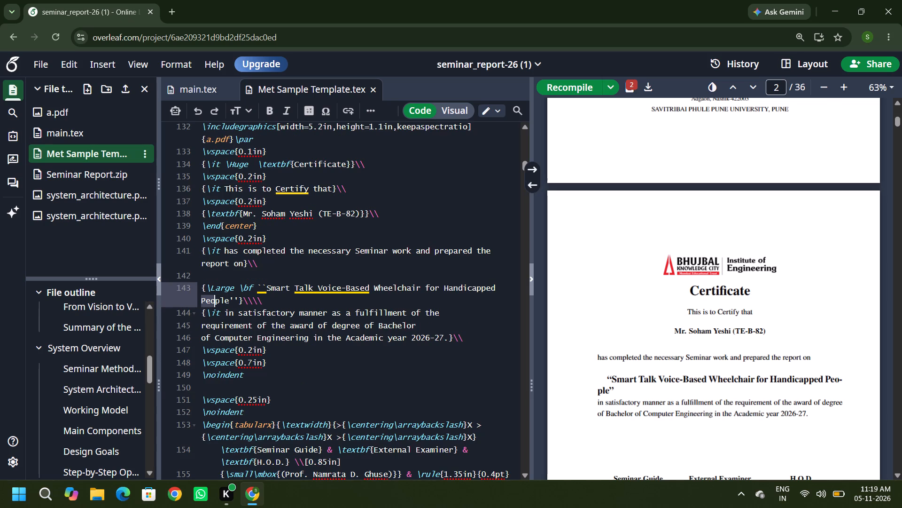
double_click(828, 382)
Recompile the report and place the cursor at the end of the certificate's report title line in the source.
click(554, 95)
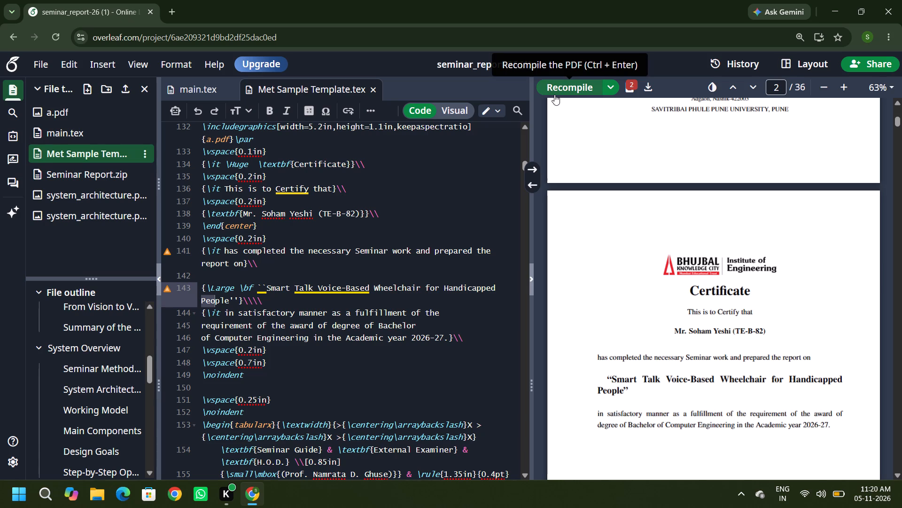
click(302, 311)
click(275, 308)
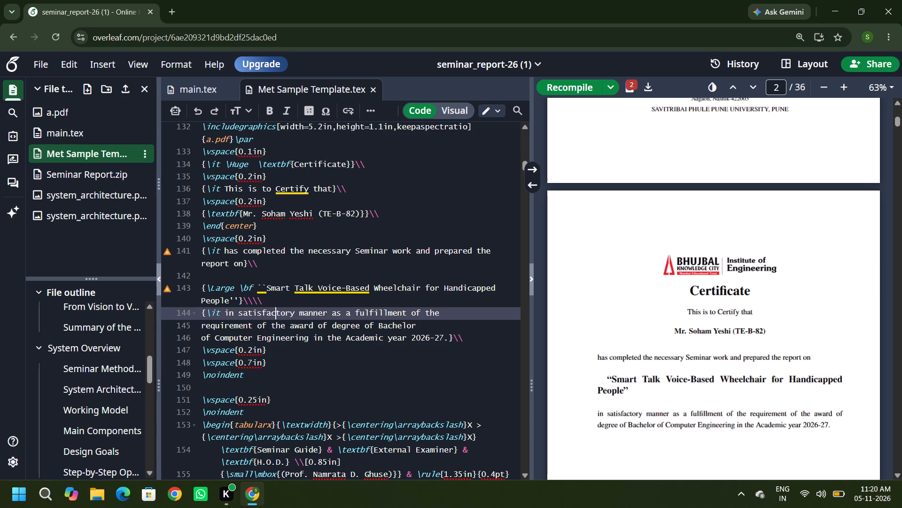
click(268, 297)
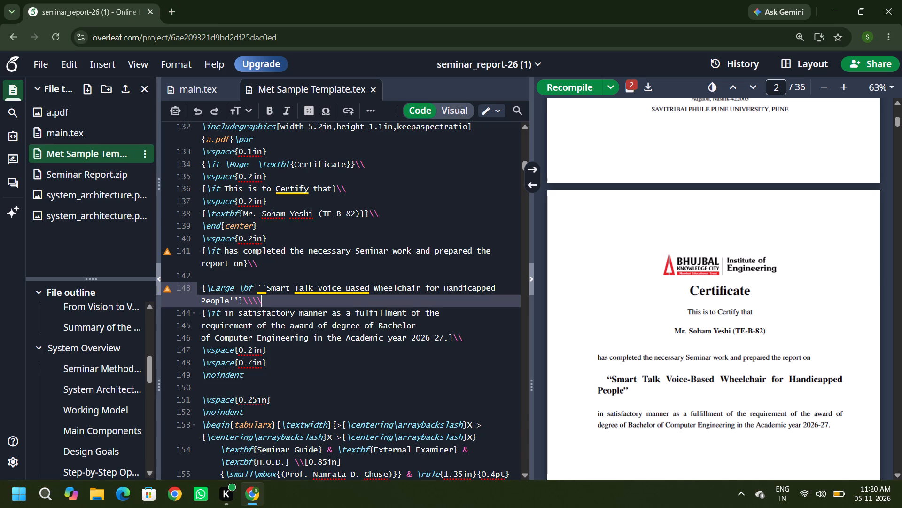
Capture a screenshot of the Overleaf page with the certificate's source beside its compiled preview, including the signature area.
scroll(765, 349, down, 2)
scroll(689, 279, down, 1)
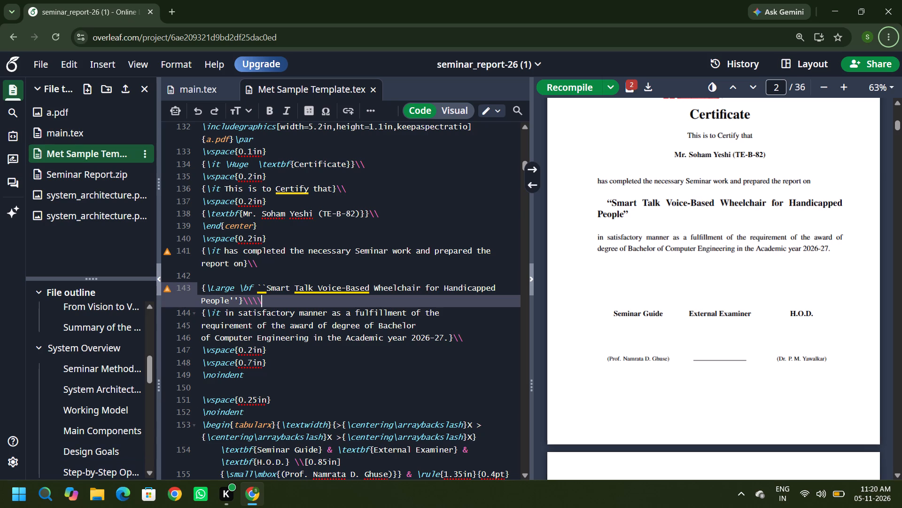
key(shift+super+s)
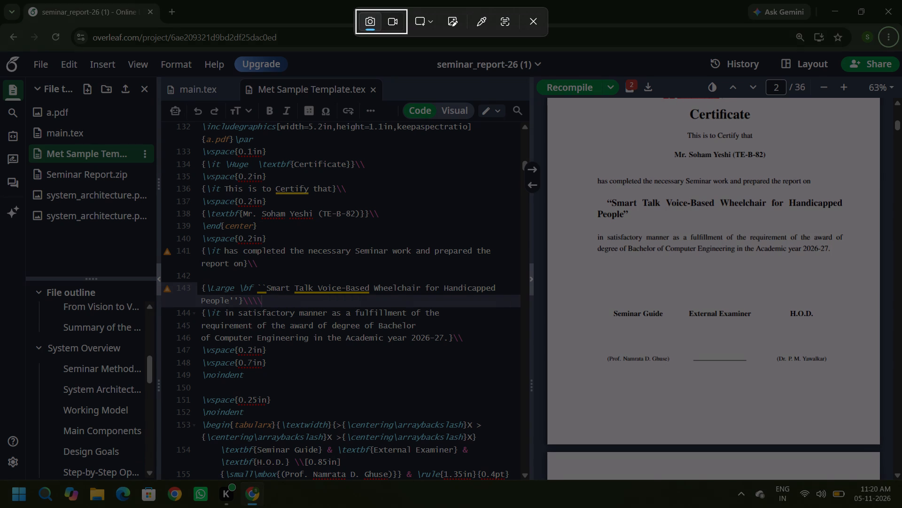
drag(4, 27, 56, 389)
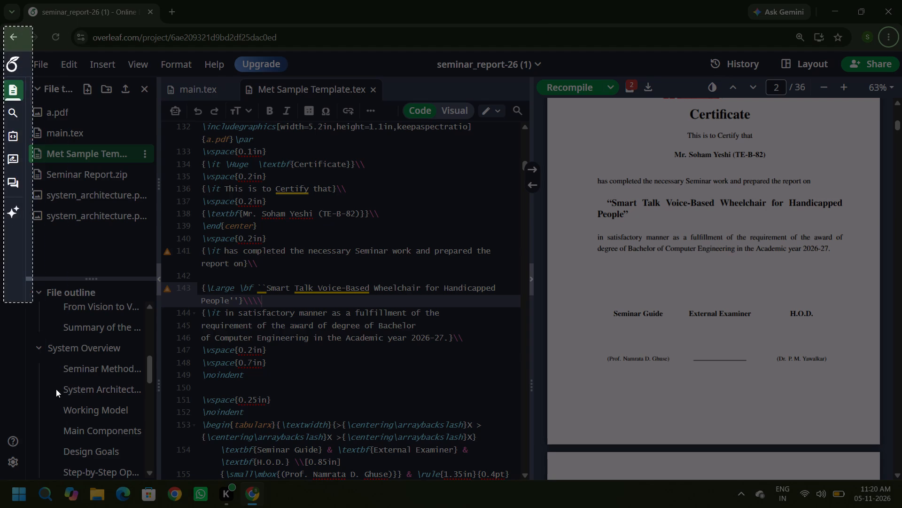
drag(56, 389, 880, 479)
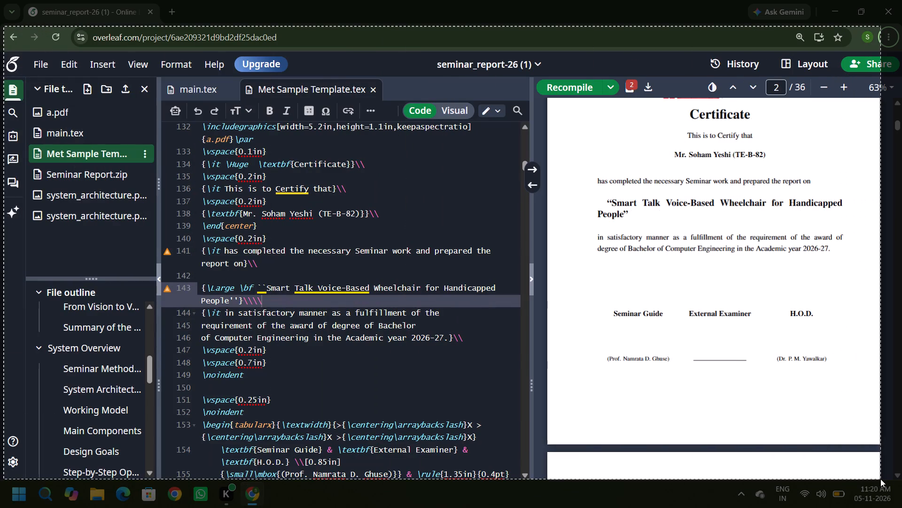
drag(880, 479, 901, 476)
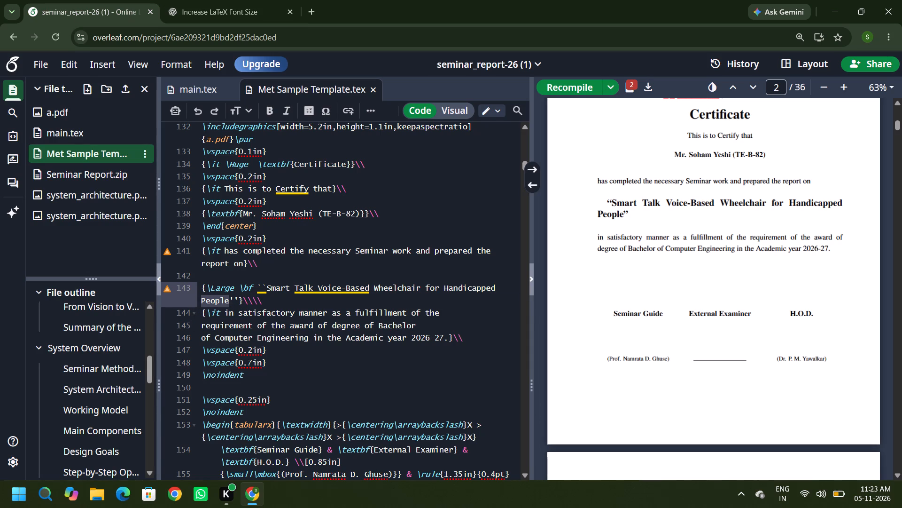
drag(202, 286, 264, 301)
key(ctrl+v)
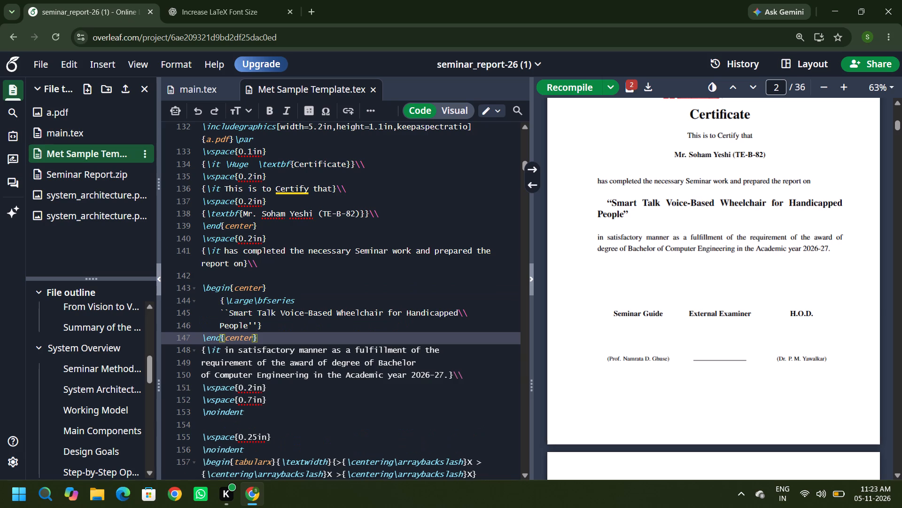
key(ctrl+s)
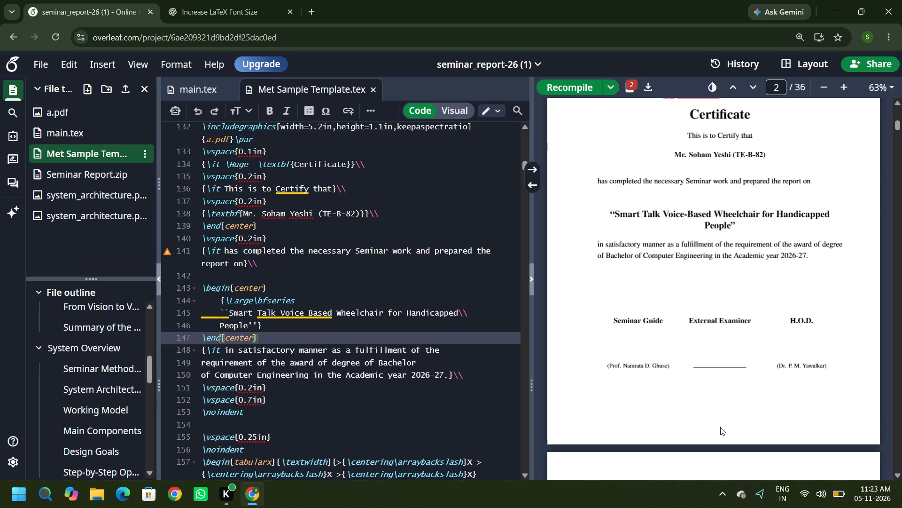
scroll(703, 282, down, 1)
scroll(698, 284, up, 4)
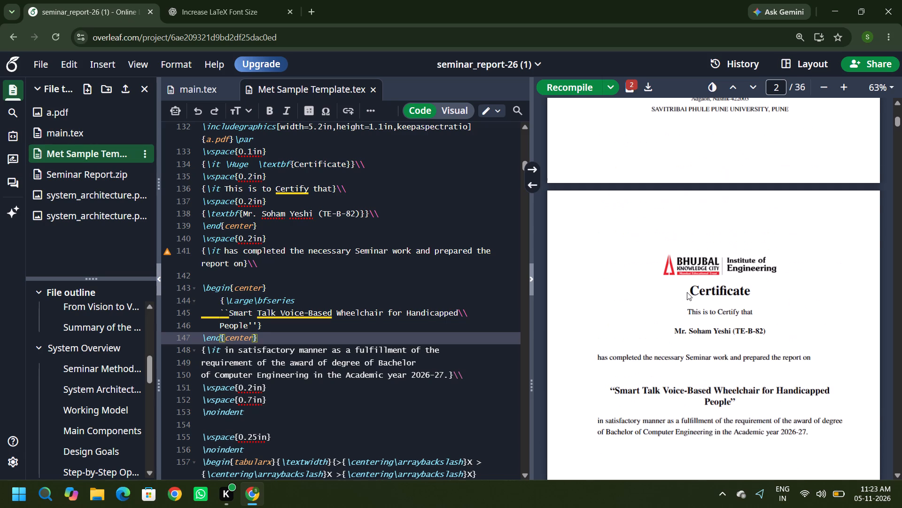
scroll(679, 296, down, 2)
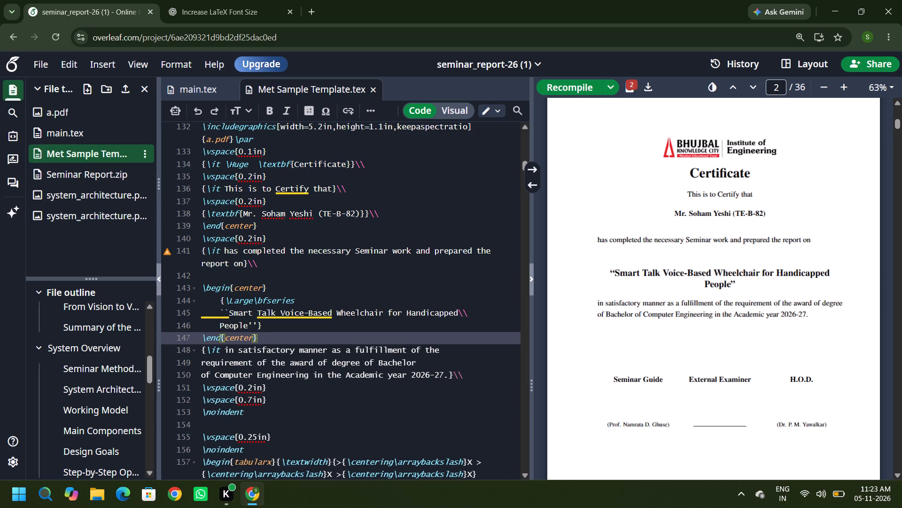
Copy \begin{center} from the title block onto a new line above the "has completed the necessary Seminar work" line.
drag(202, 289, 264, 291)
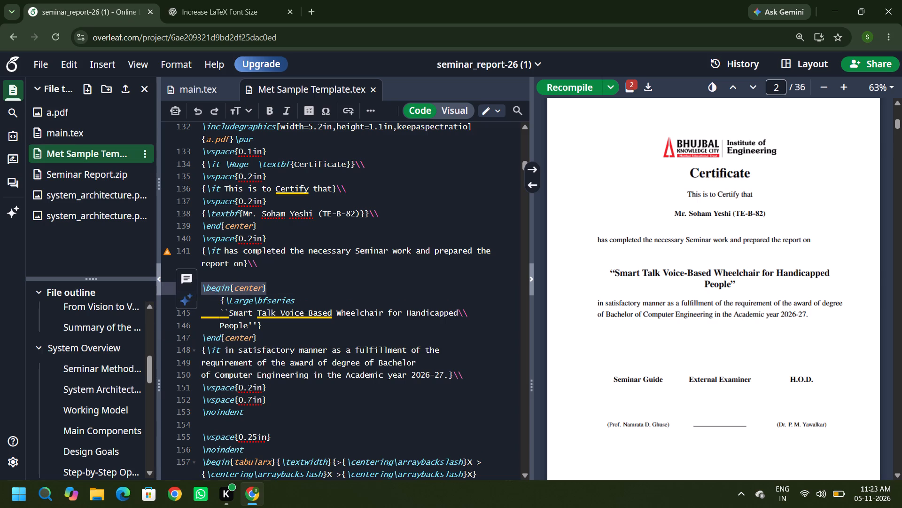
key(ctrl+c)
click(276, 238)
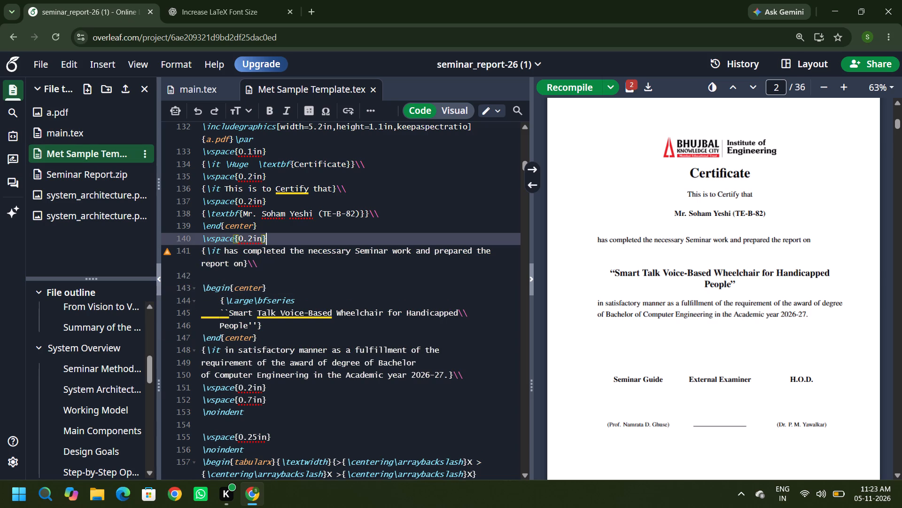
key(Return)
key(ctrl+v)
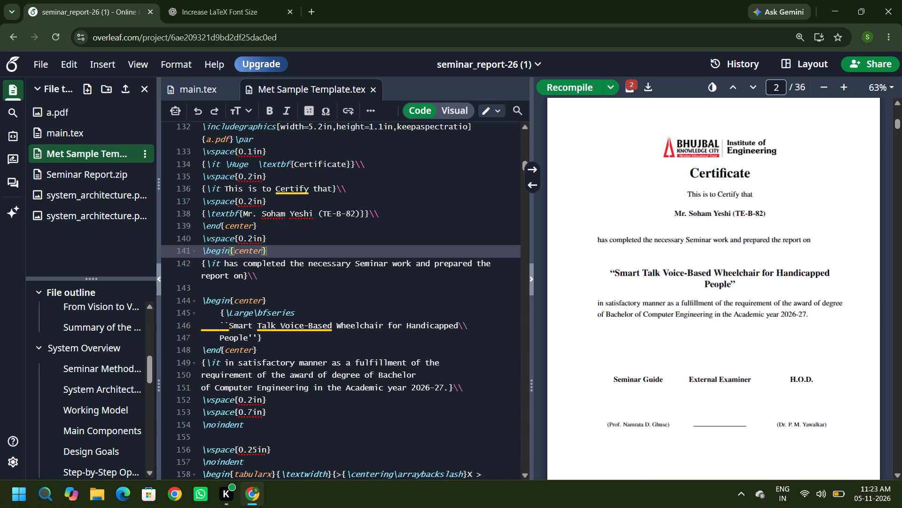
Copy \end{center} from the title block onto its own line below the "has completed the necessary Seminar work" line.
drag(203, 351, 270, 351)
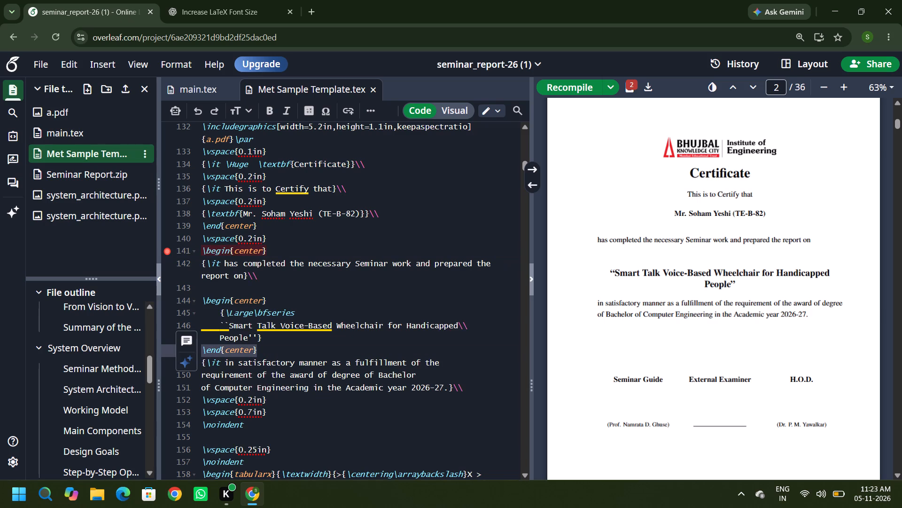
key(ctrl+c)
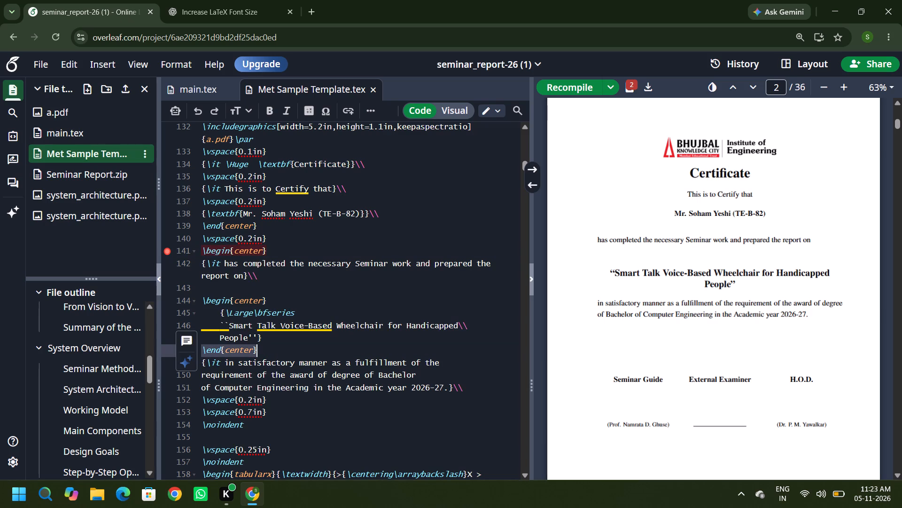
click(272, 278)
key(ctrl+v)
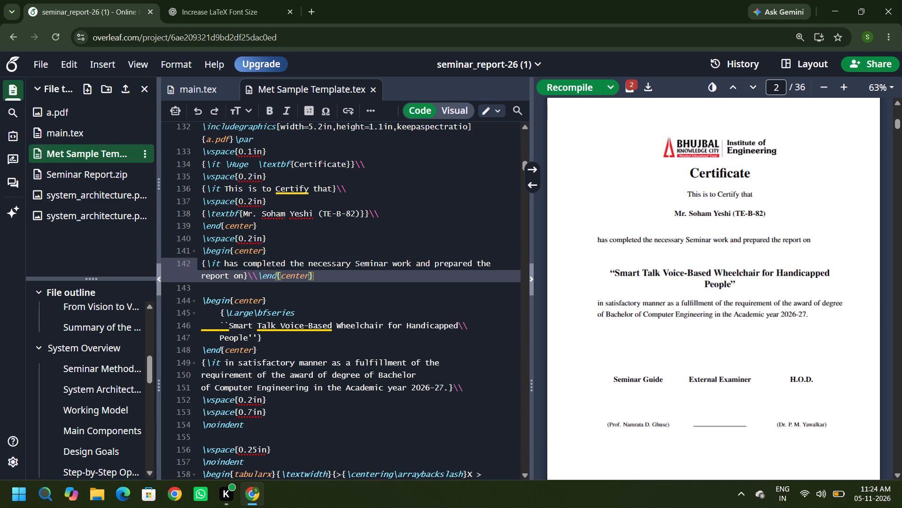
key(Left)
key(Left)
key(Left)
key(Left)
key(Left)
key(Left)
key(Left)
key(Left)
key(Left)
key(Left)
key(Left)
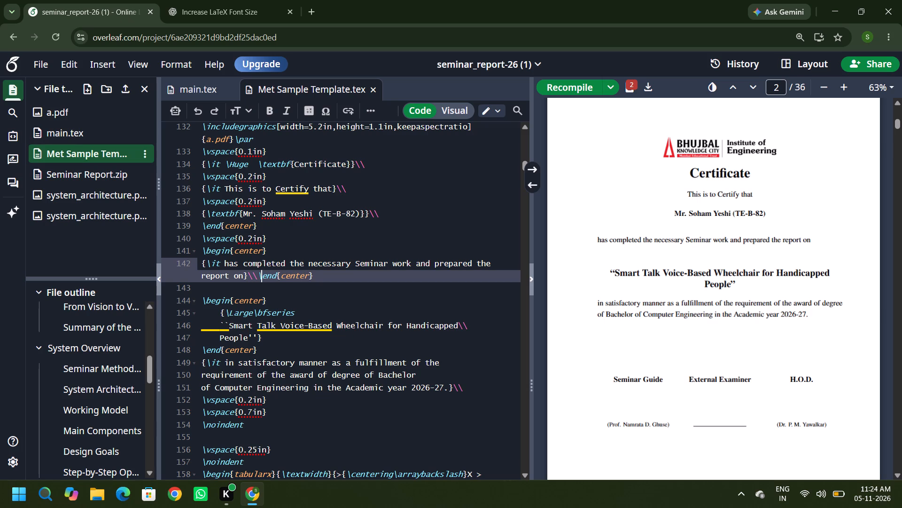
key(Left)
key(Return)
key(Right)
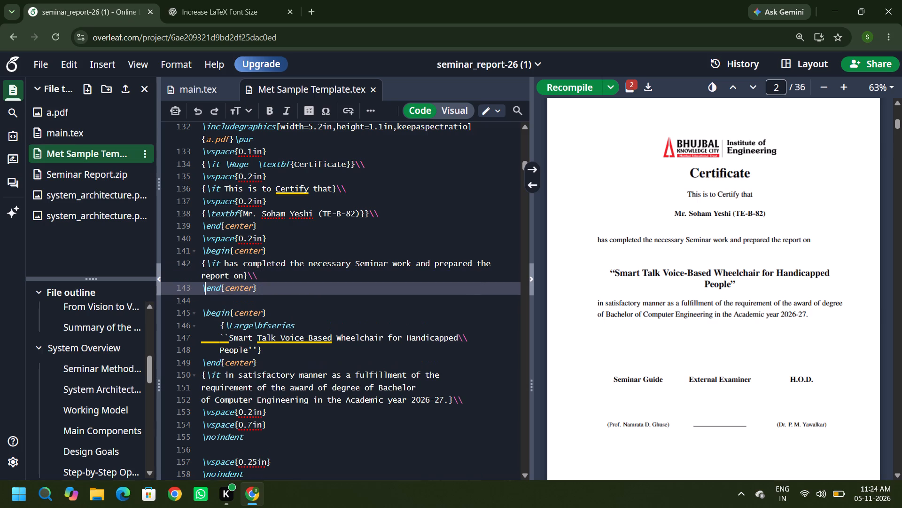
Recompile the report and check the "has completed the necessary Seminar work" line and the signature area on the certificate page.
key(ctrl+s)
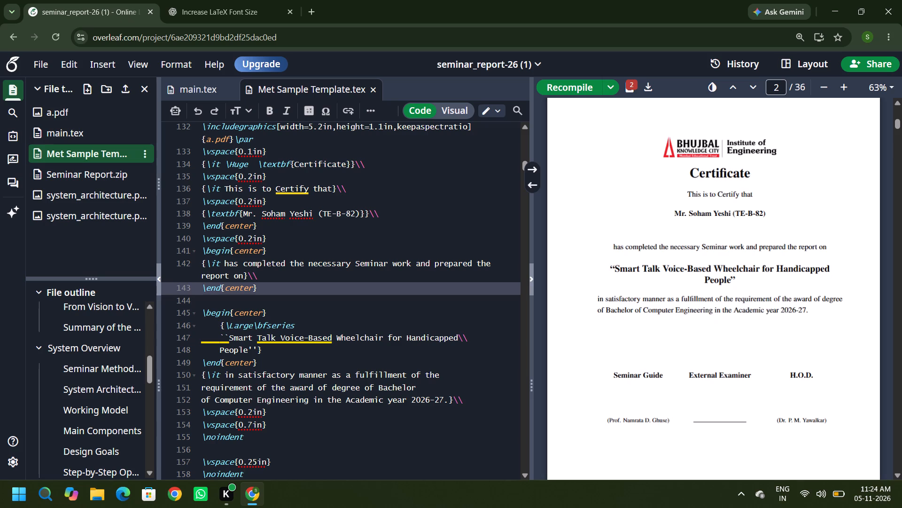
scroll(588, 230, down, 1)
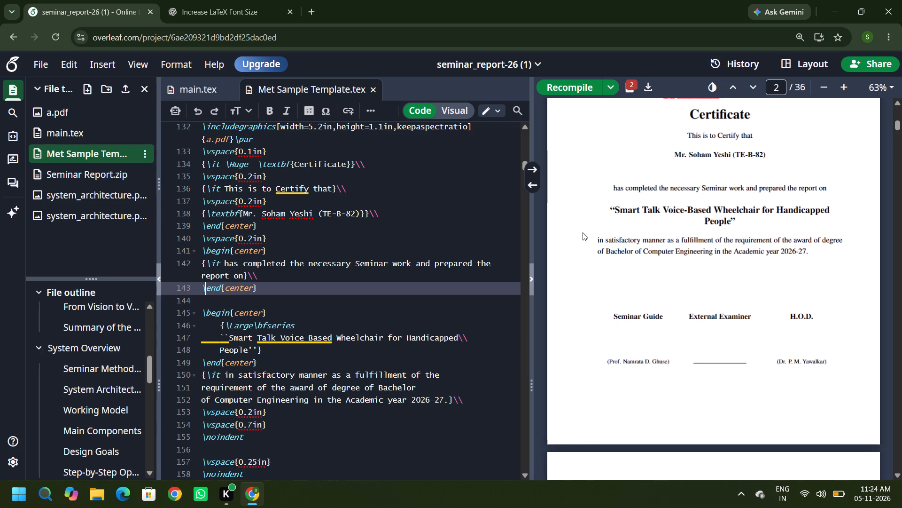
scroll(581, 235, down, 1)
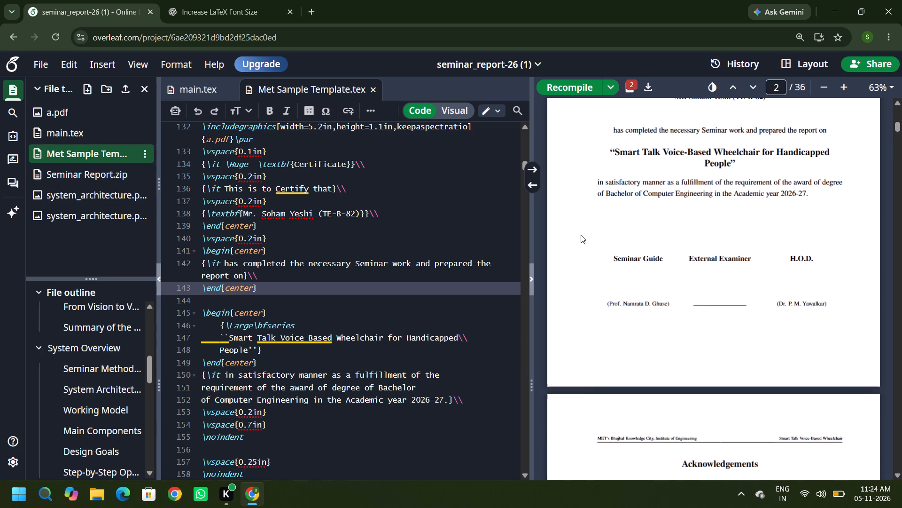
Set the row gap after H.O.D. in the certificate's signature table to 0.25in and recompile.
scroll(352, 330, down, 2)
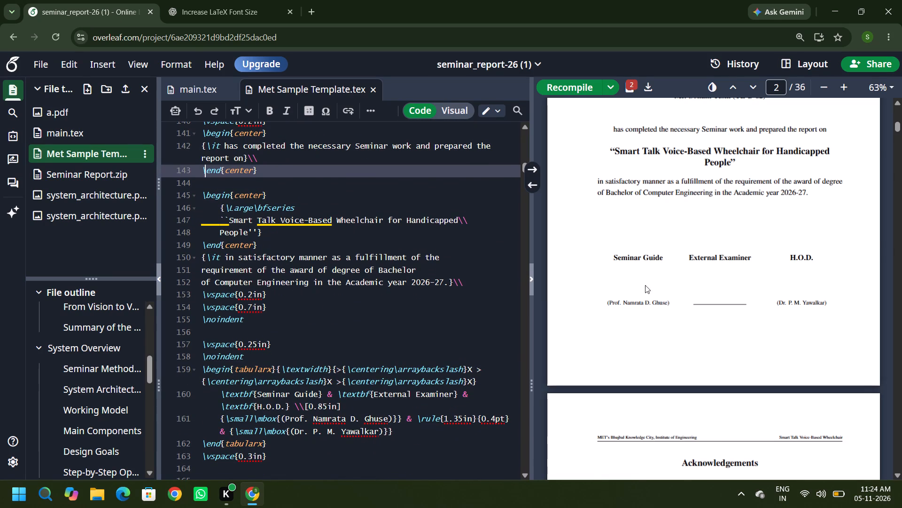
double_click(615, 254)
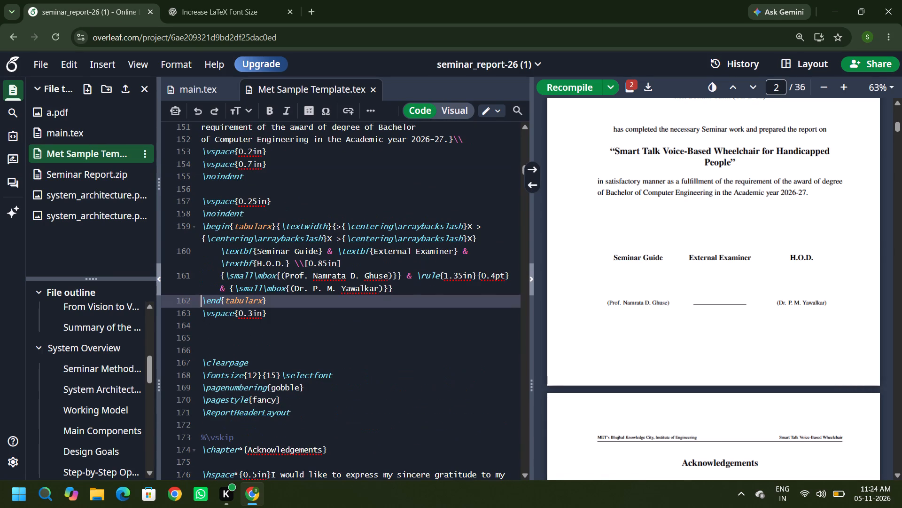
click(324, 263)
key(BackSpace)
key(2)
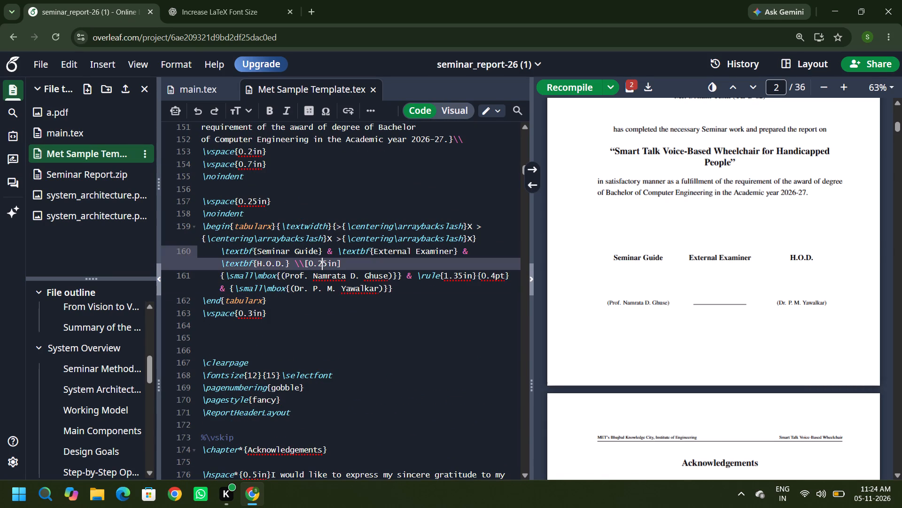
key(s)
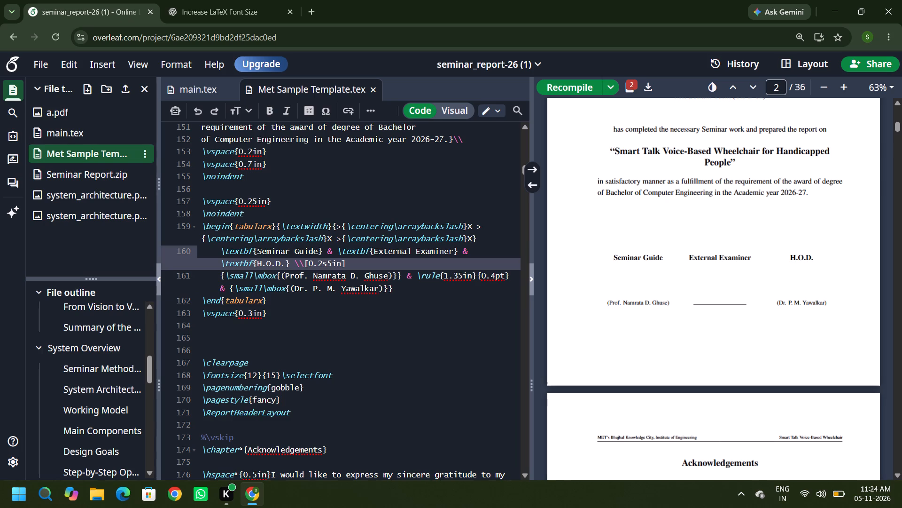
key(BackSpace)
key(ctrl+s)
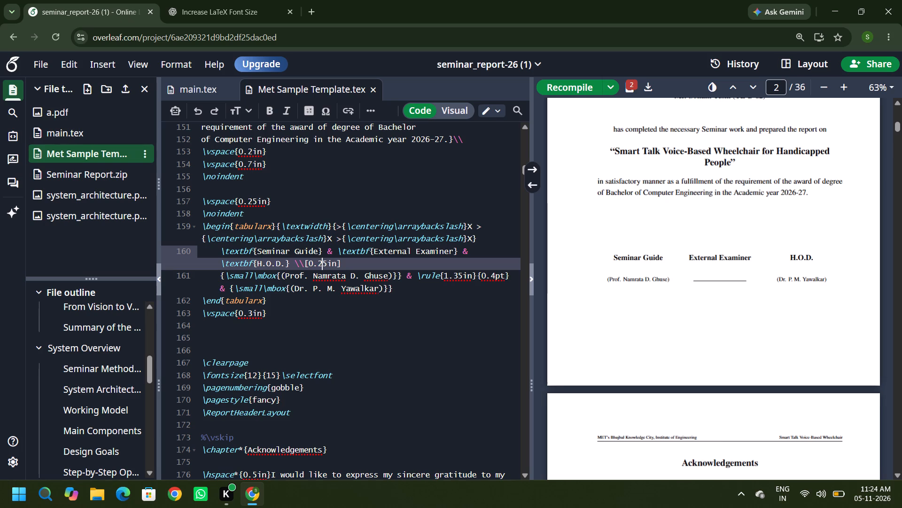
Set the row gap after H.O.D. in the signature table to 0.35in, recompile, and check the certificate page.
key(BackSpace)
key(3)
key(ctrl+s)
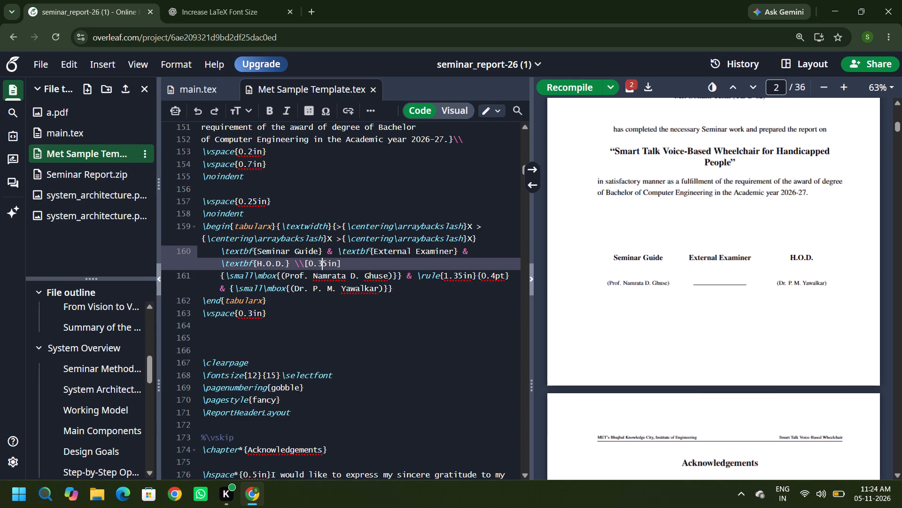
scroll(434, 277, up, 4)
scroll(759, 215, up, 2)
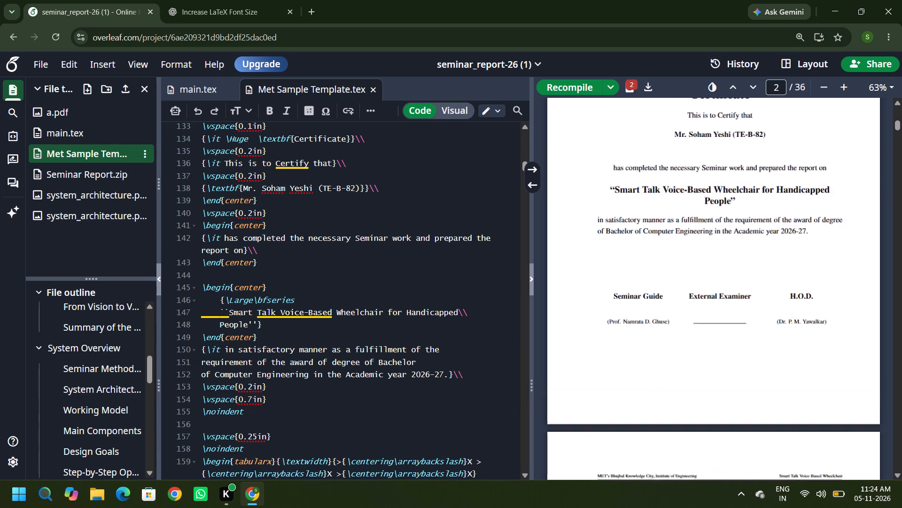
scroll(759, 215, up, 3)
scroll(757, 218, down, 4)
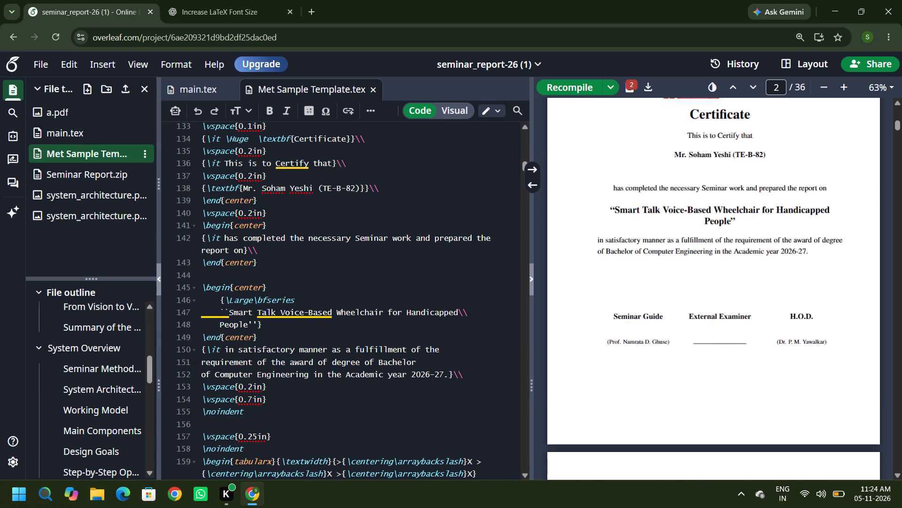
Set the row gap after H.O.D. in the signature table to 0.40in and recompile the report.
scroll(278, 328, down, 1)
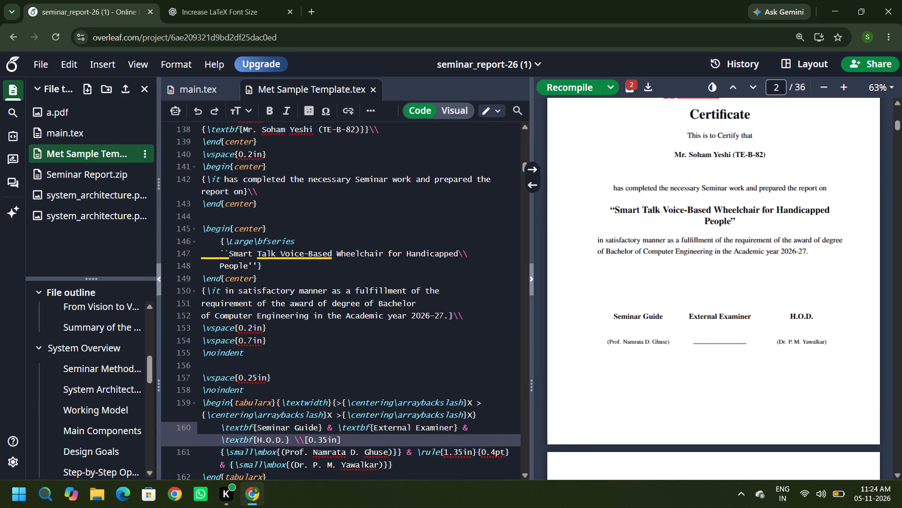
key(Right)
key(BackSpace)
key(BackSpace)
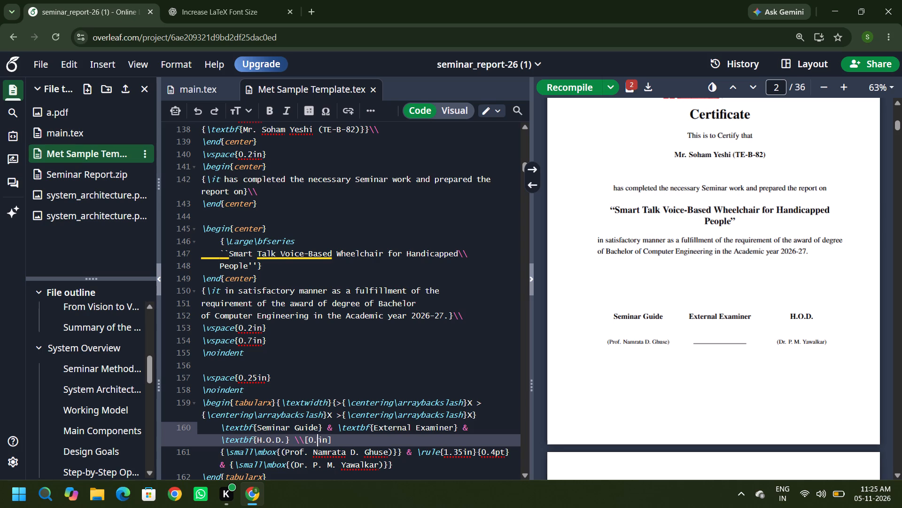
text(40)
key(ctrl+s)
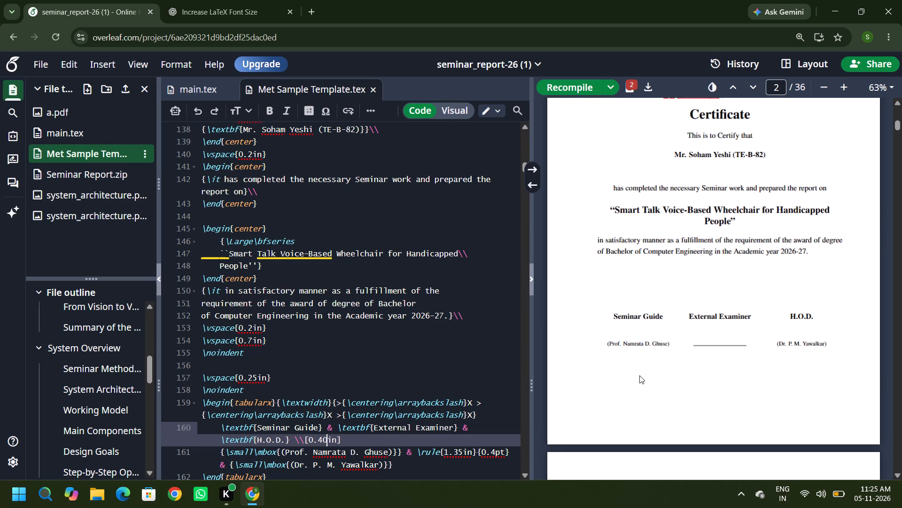
Review the layout of the recompiled title page and certificate page in the PDF preview.
scroll(668, 317, down, 1)
scroll(633, 353, up, 4)
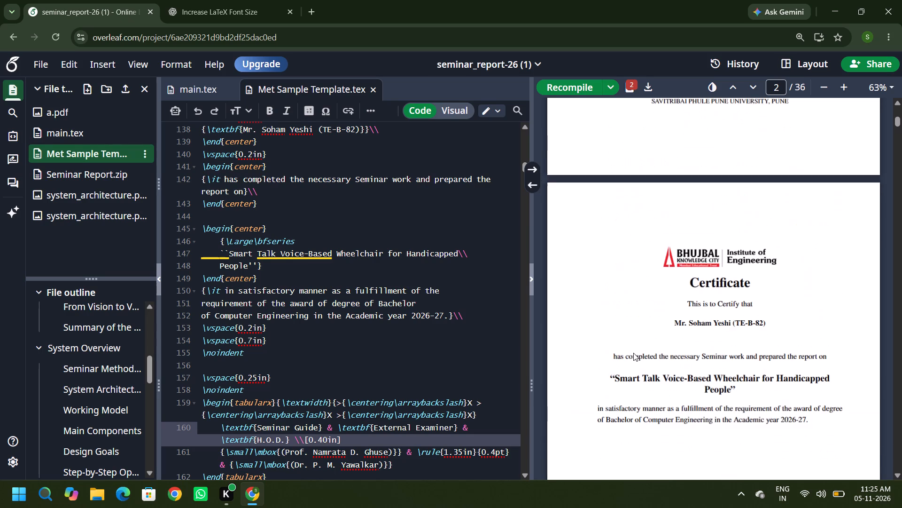
scroll(633, 350, up, 6)
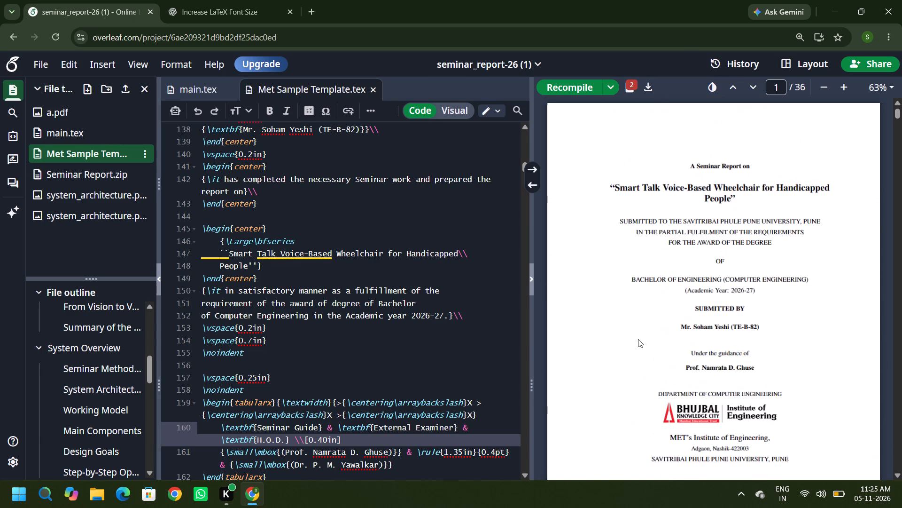
scroll(638, 339, down, 9)
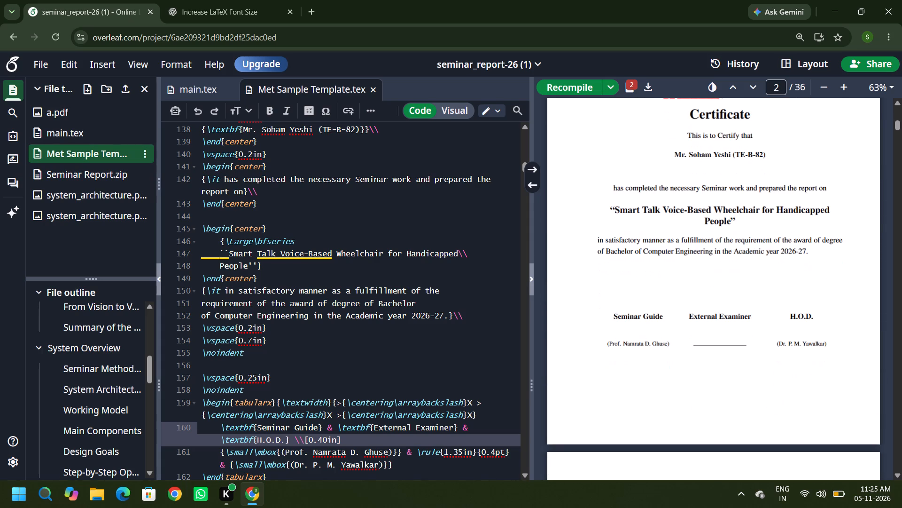
Review the PDF pages from the Acknowledgements through the Abstract, Contents and Objectives to the Literature Survey chapter.
scroll(638, 342, down, 6)
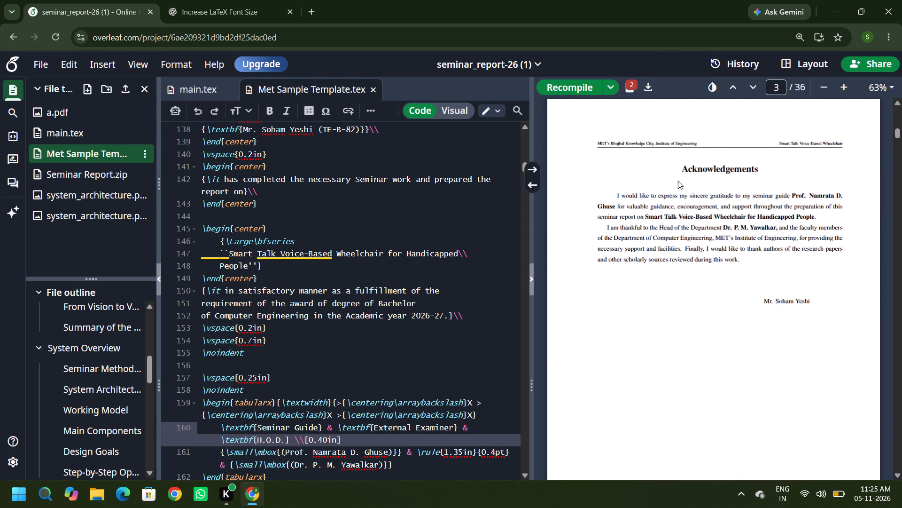
scroll(678, 265, down, 6)
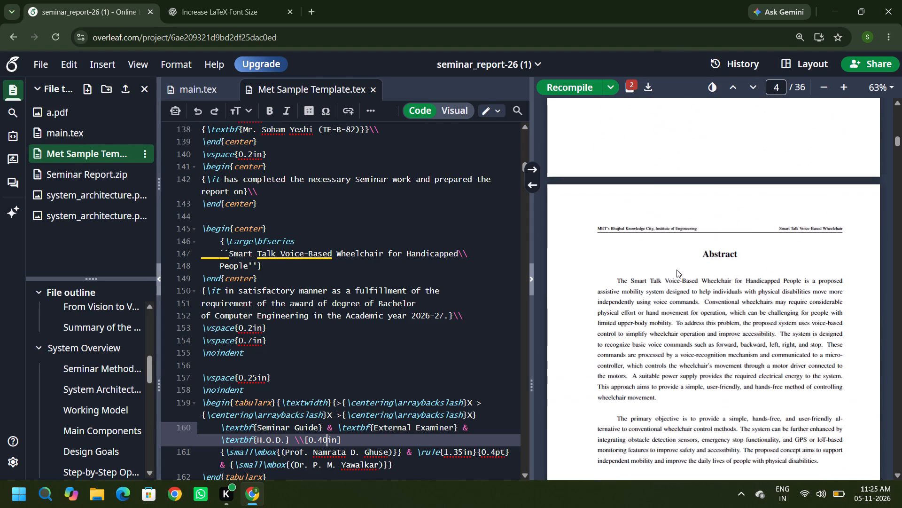
scroll(676, 266, down, 6)
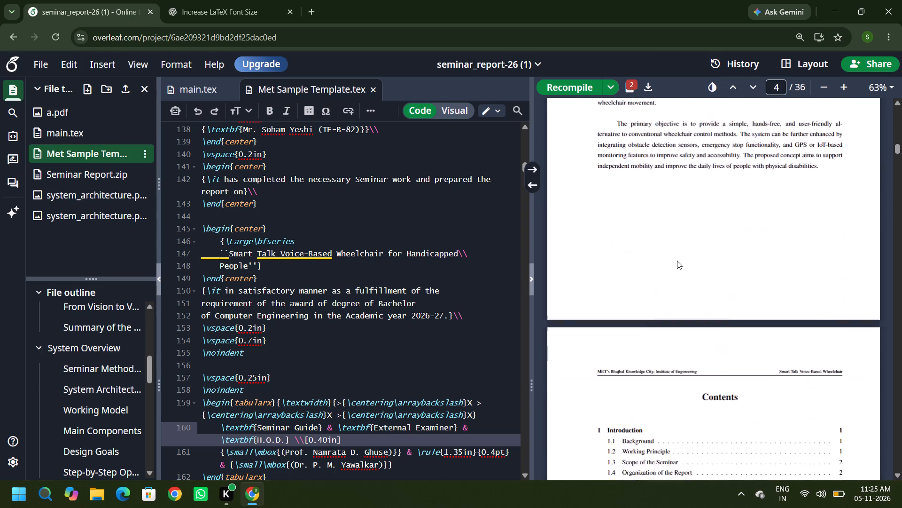
scroll(680, 247, down, 9)
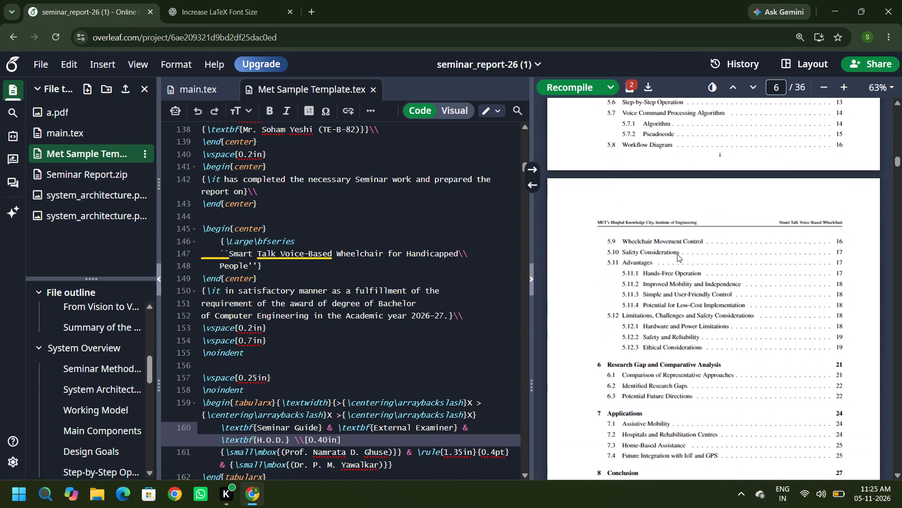
scroll(677, 254, down, 10)
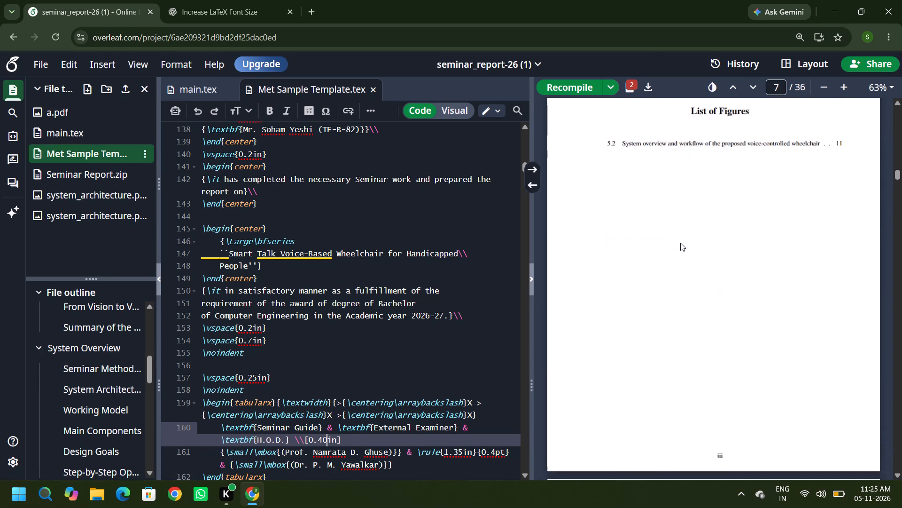
scroll(680, 245, down, 16)
scroll(683, 241, down, 5)
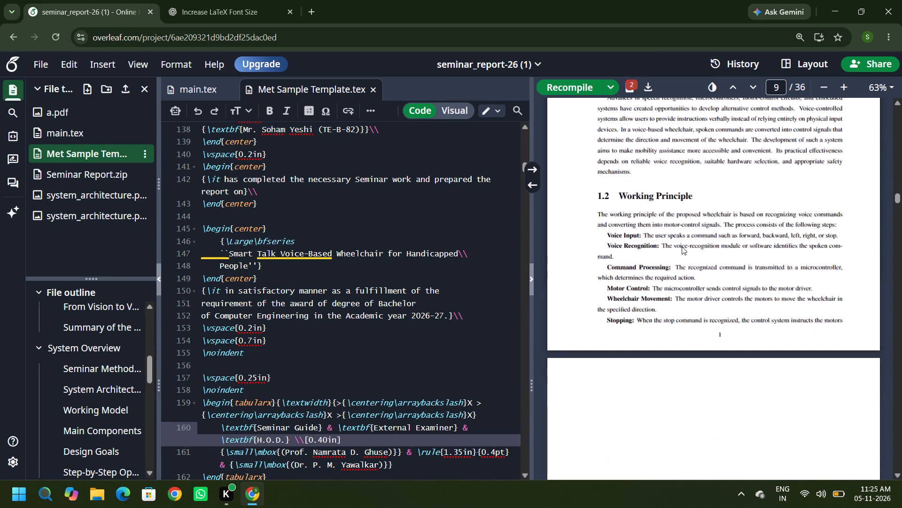
scroll(682, 244, down, 20)
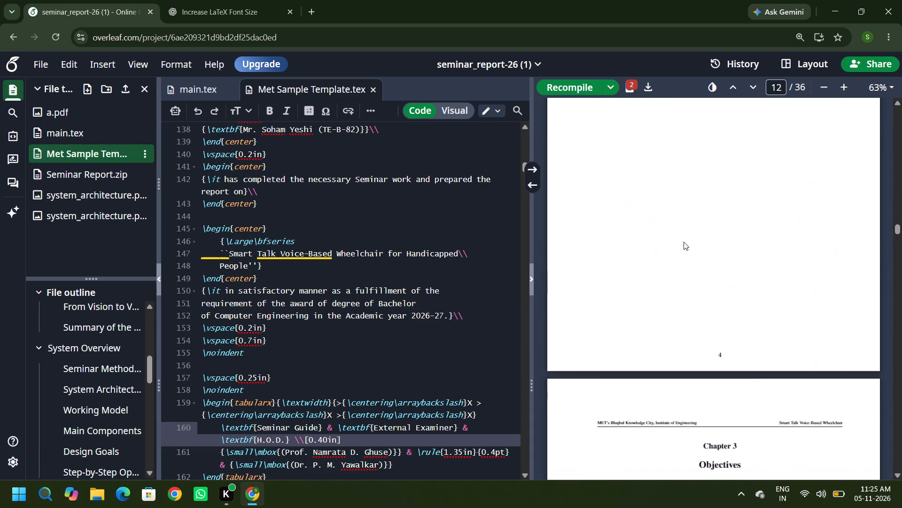
scroll(684, 238, down, 5)
scroll(684, 239, up, 13)
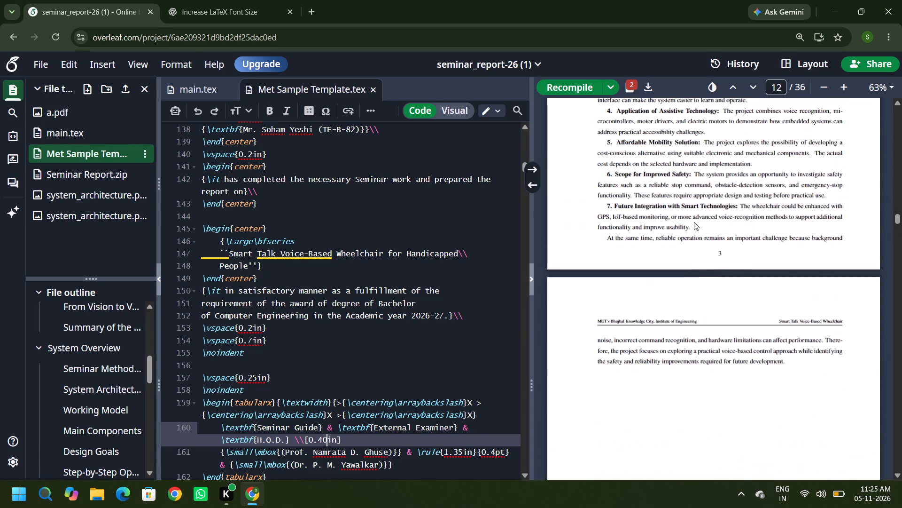
scroll(694, 222, up, 2)
scroll(695, 215, down, 14)
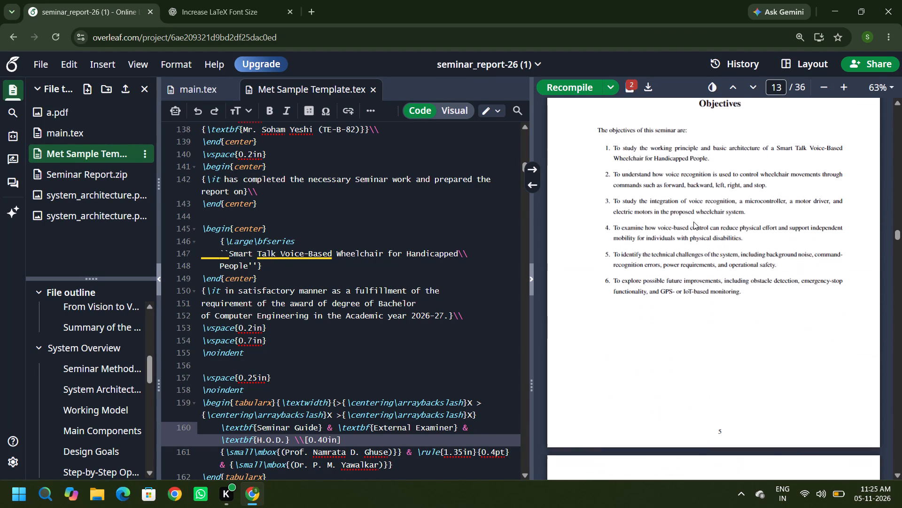
scroll(693, 222, down, 7)
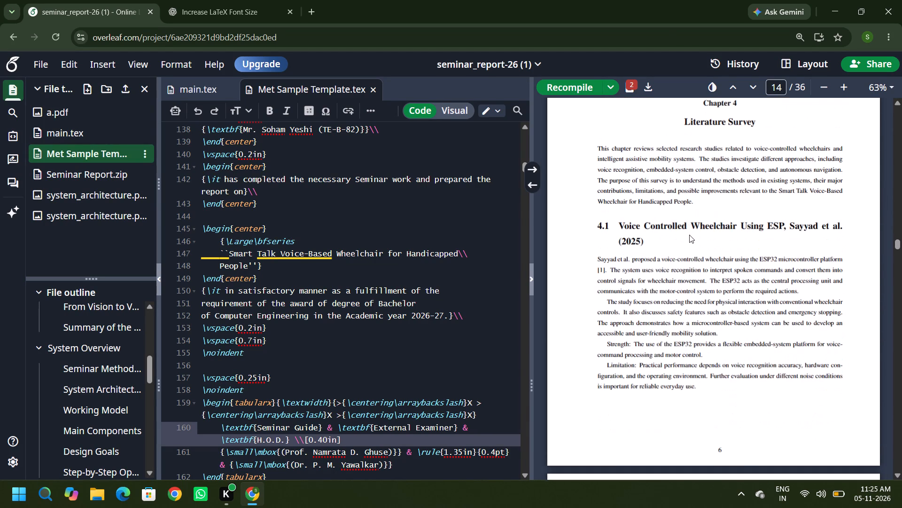
scroll(687, 236, up, 1)
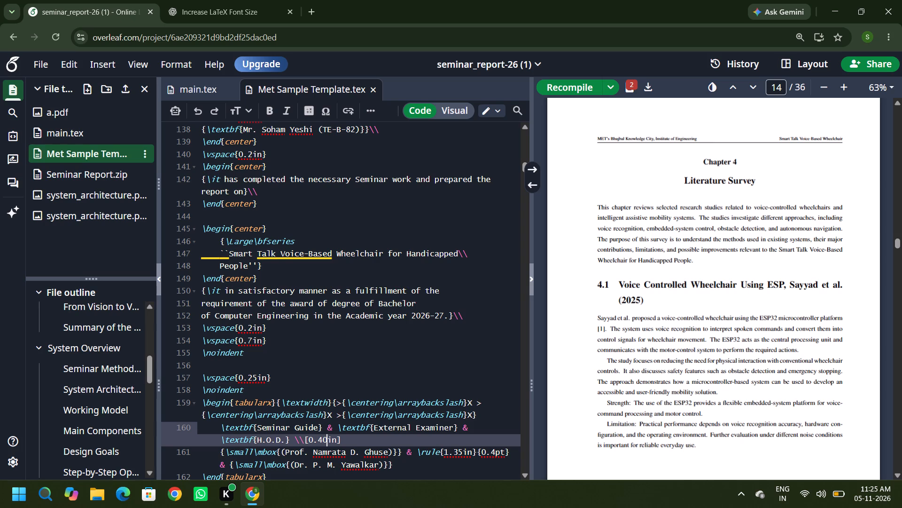
Comment out the "Voice Controlled Wheelchair Using ESP" section heading in the Literature Survey source.
double_click(637, 288)
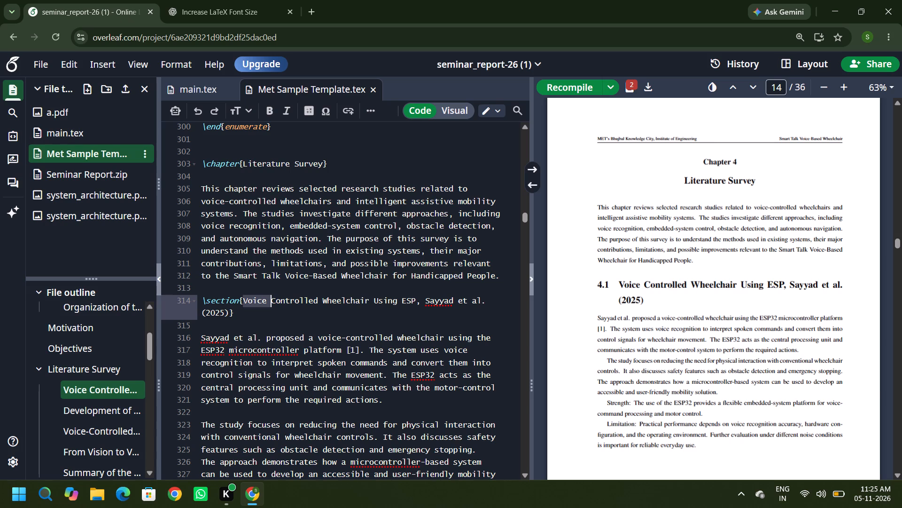
drag(203, 302, 223, 310)
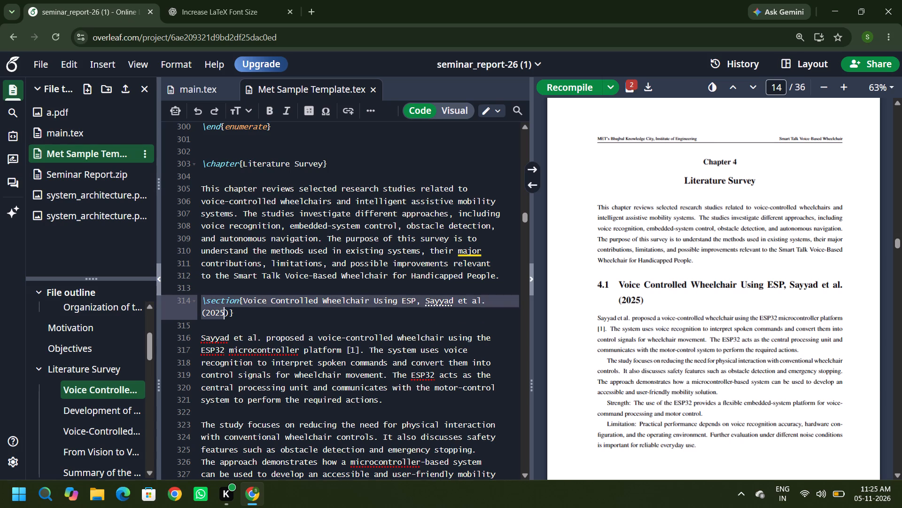
drag(223, 310, 235, 310)
key(ctrl+slash)
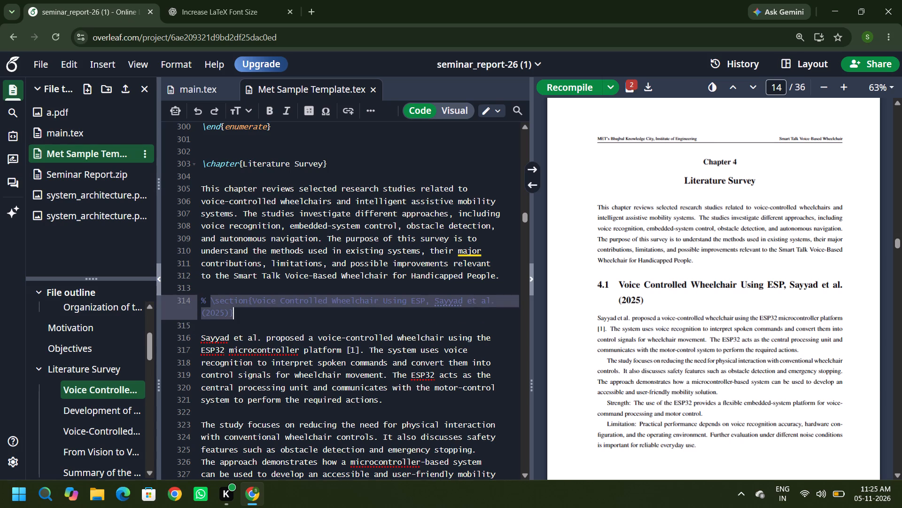
click(241, 313)
Merge the Sayyad et al. study, Strength and Limitation paragraphs into one continuous paragraph and recompile the report.
scroll(243, 309, down, 2)
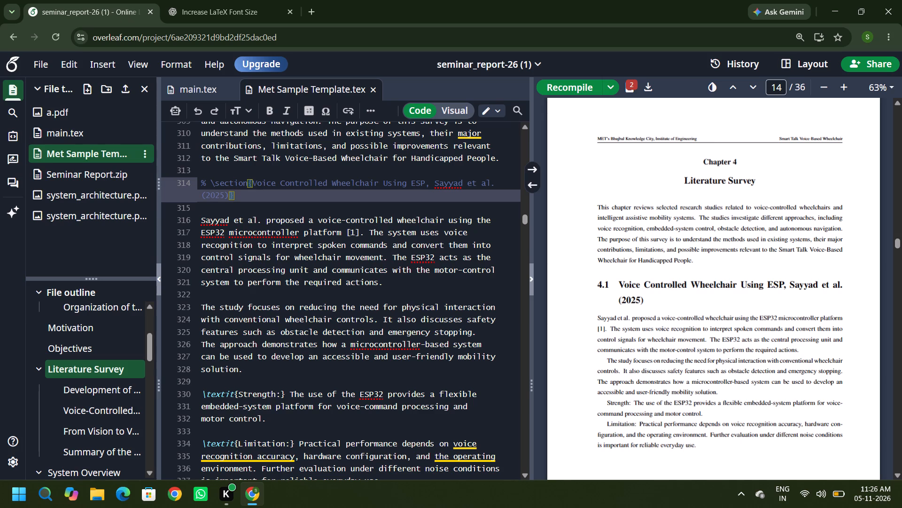
click(203, 307)
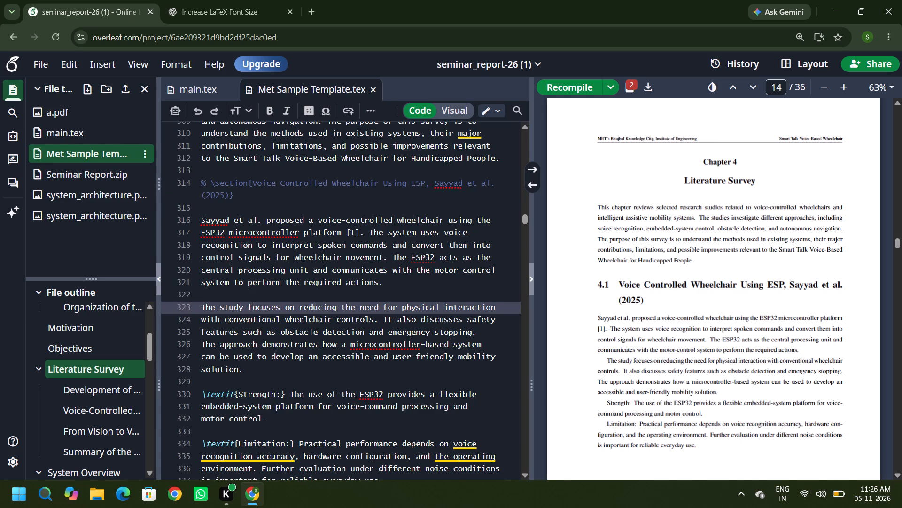
key(BackSpace)
key(BackSpace)
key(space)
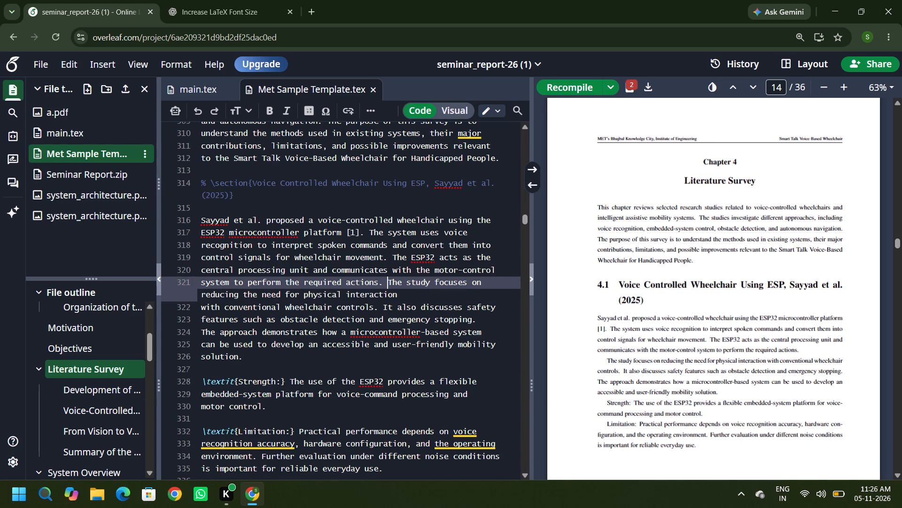
click(204, 383)
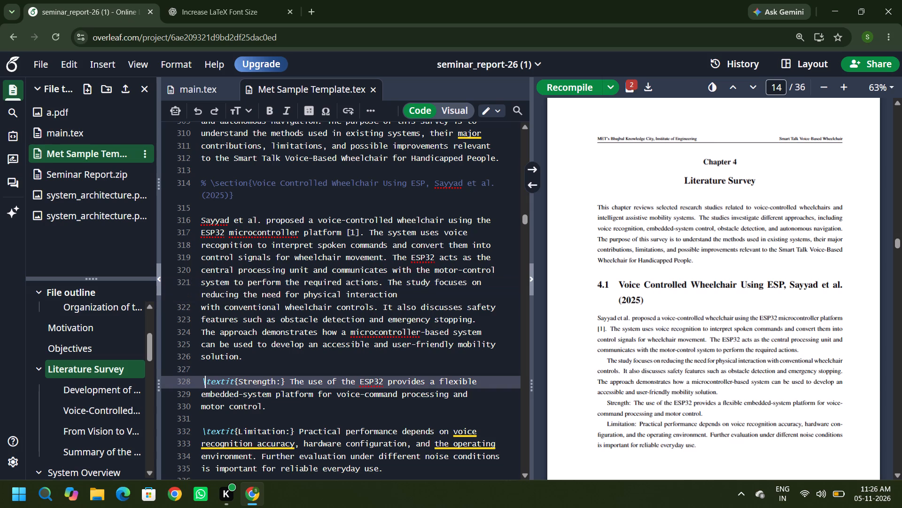
key(Left)
key(BackSpace)
key(ctrl+s)
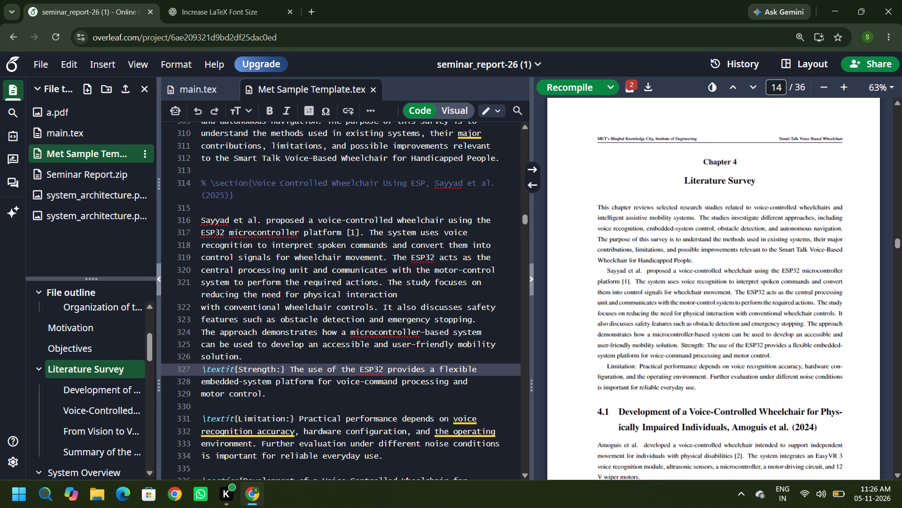
click(204, 421)
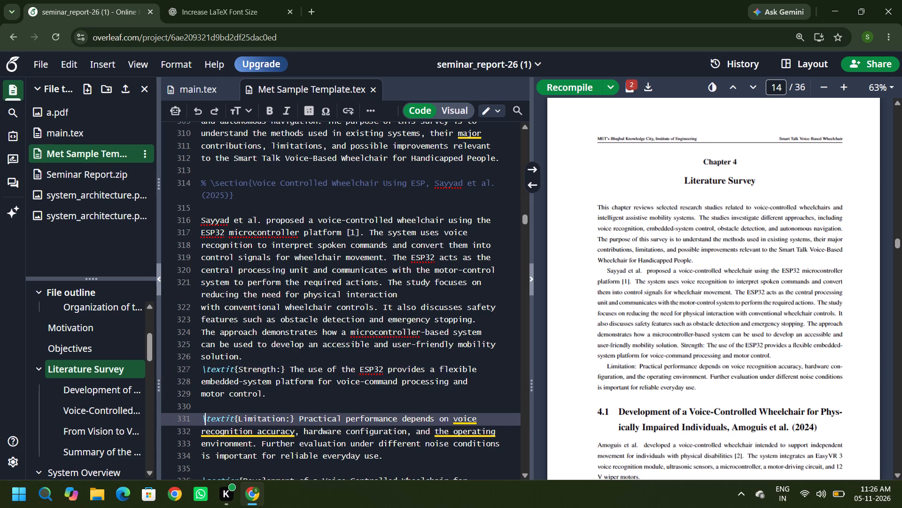
key(Left)
key(BackSpace)
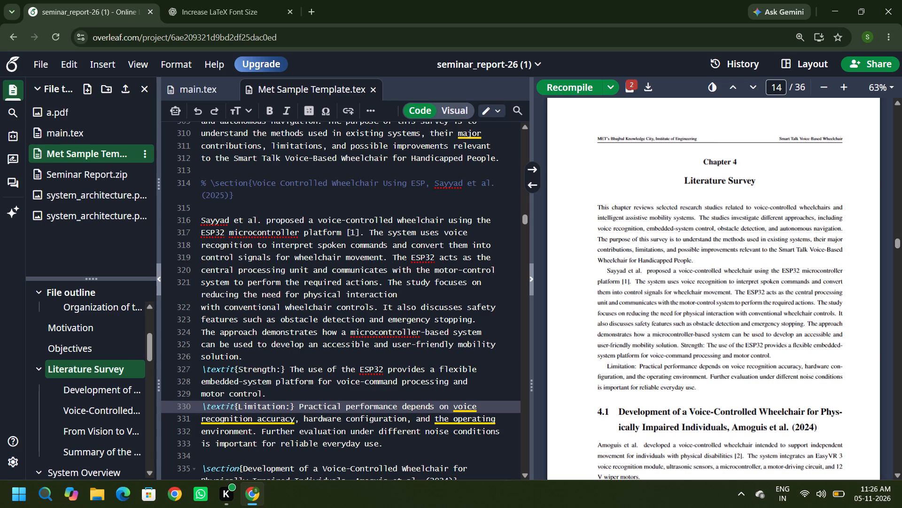
scroll(652, 246, down, 1)
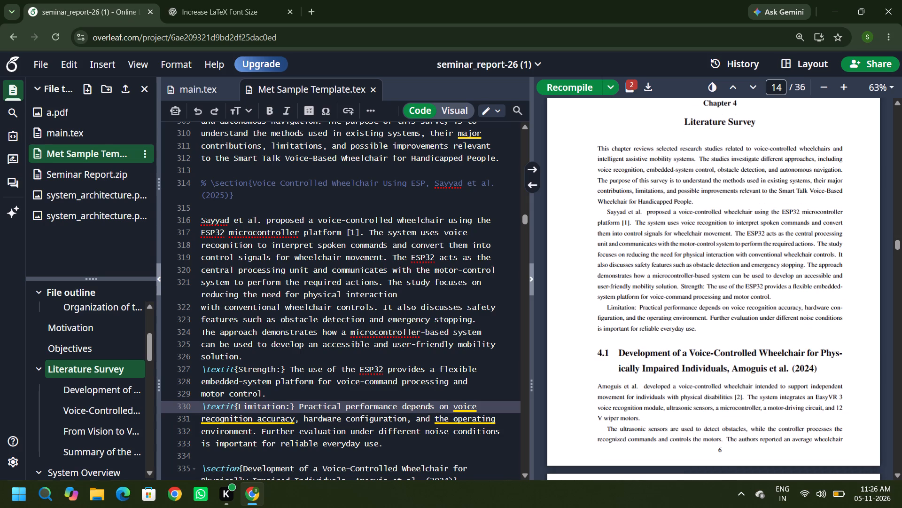
key(ctrl+s)
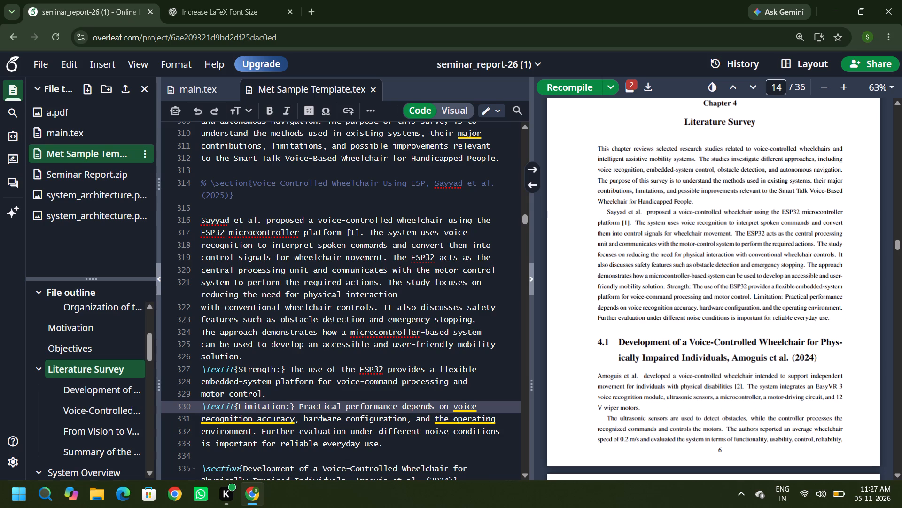
Comment out the "Development of a Voice-Controlled Wheelchair for Physically Impaired Individuals" section heading in the Literature Survey source.
scroll(293, 296, down, 3)
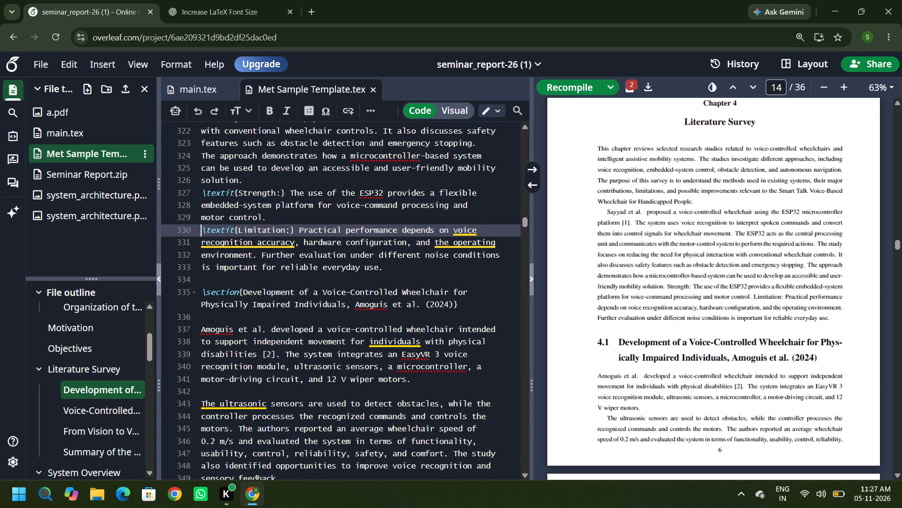
drag(202, 289, 450, 308)
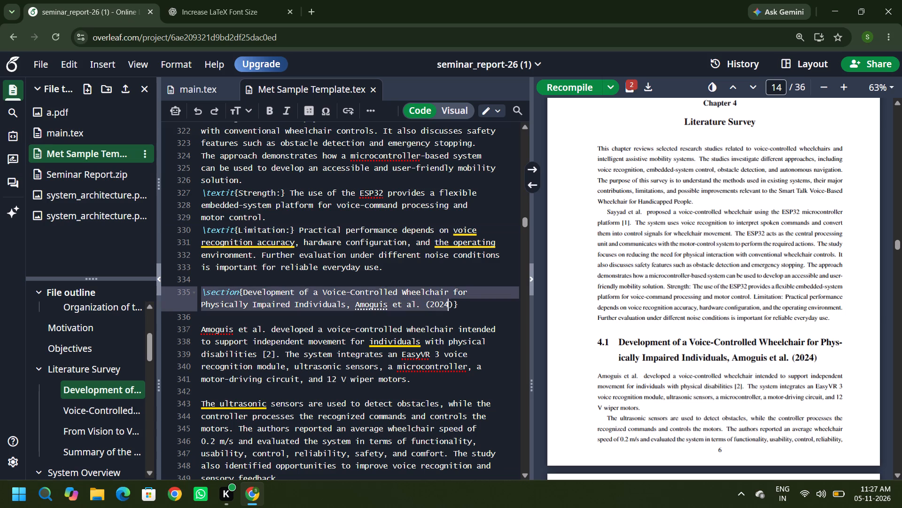
drag(450, 308, 459, 309)
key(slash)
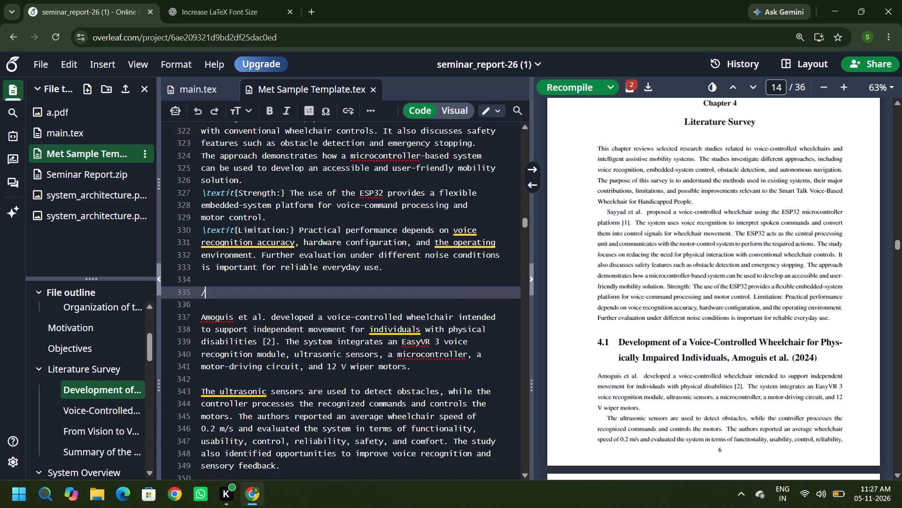
key(ctrl+z)
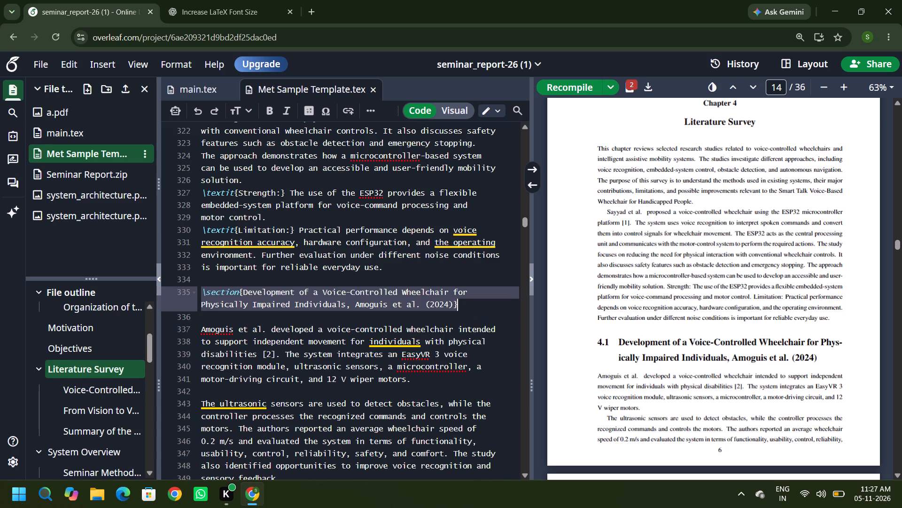
key(ctrl+slash)
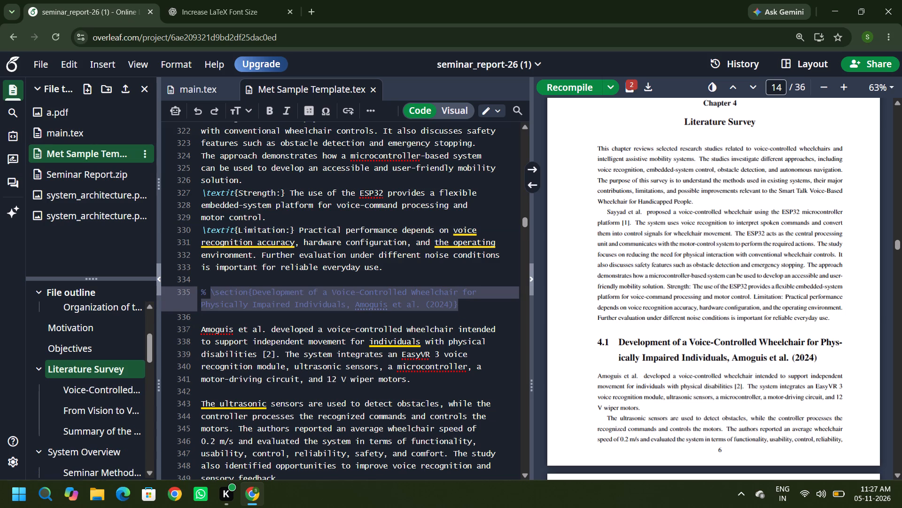
Merge the Amoguis et al. ultrasonic-sensor, Strength and Limitation paragraphs into one continuous paragraph and recompile the report.
scroll(296, 397, down, 3)
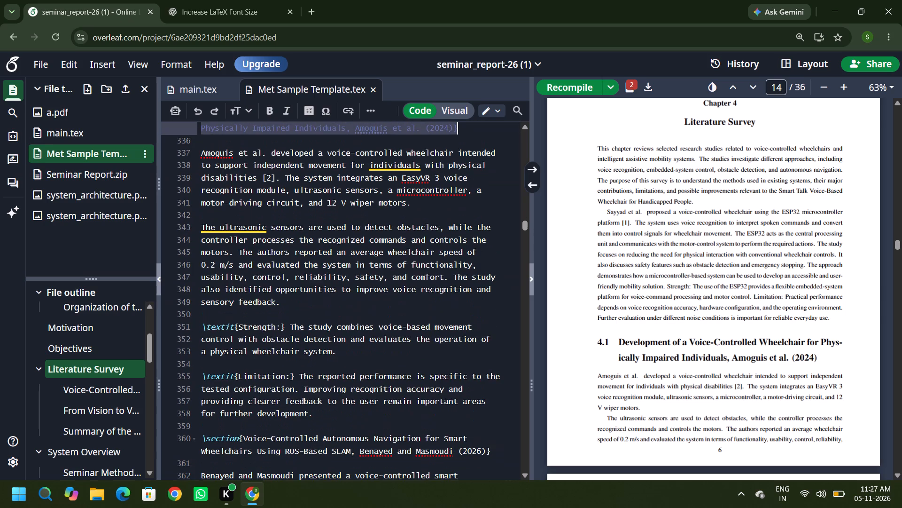
click(203, 227)
key(BackSpace)
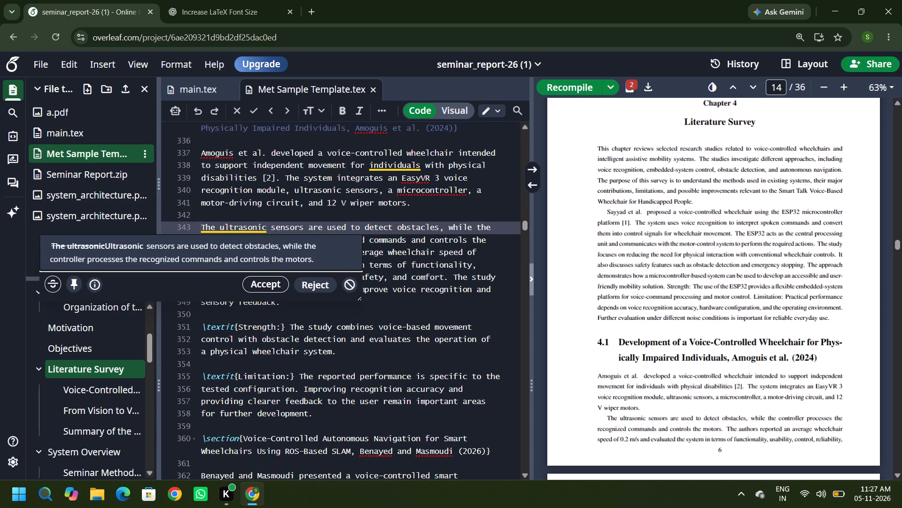
key(BackSpace)
key(BackSpace)
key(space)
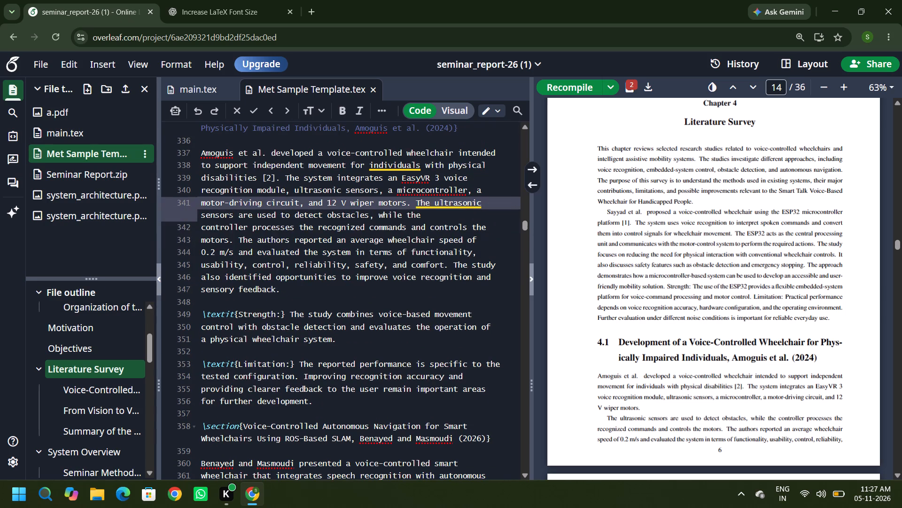
click(202, 313)
key(BackSpace)
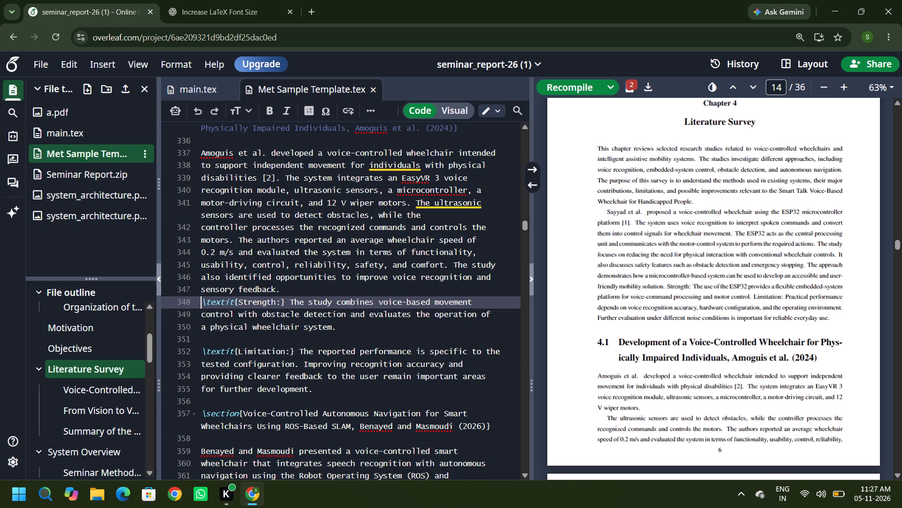
key(Down)
key(Down)
key(Down)
key(Down)
key(BackSpace)
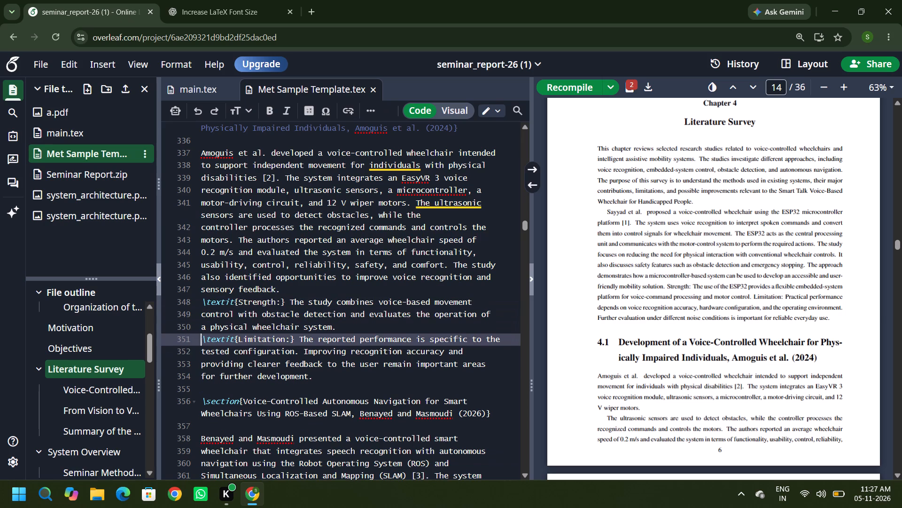
key(ctrl+s)
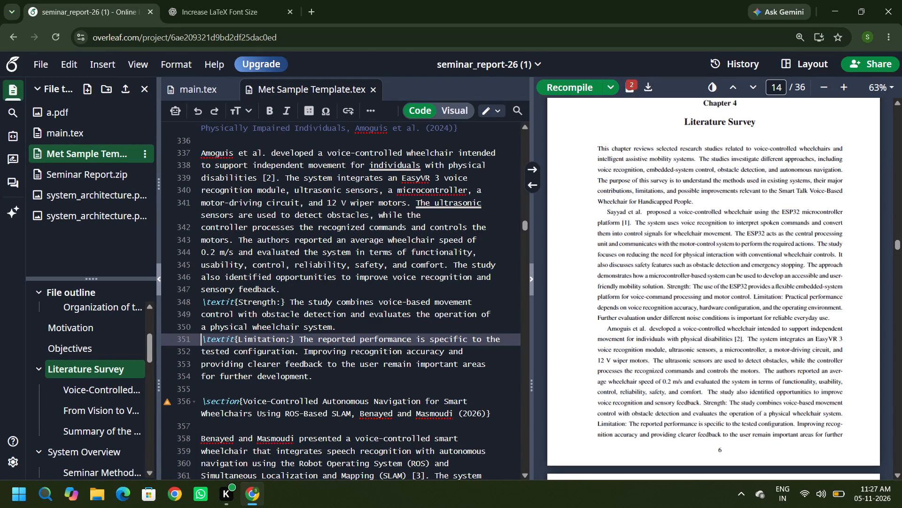
Remove "reliability" from the evaluation criteria listed in the Amoguis et al. paragraph and recompile the report.
scroll(629, 292, down, 3)
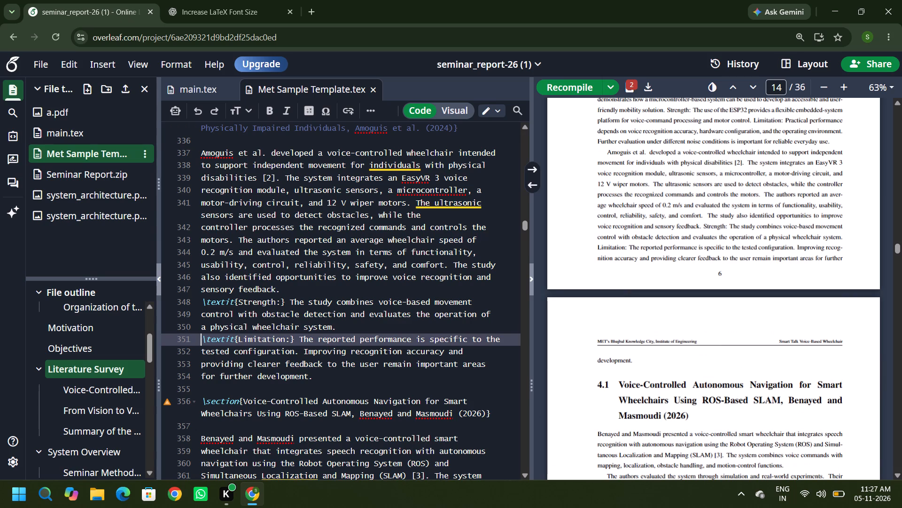
scroll(438, 374, up, 1)
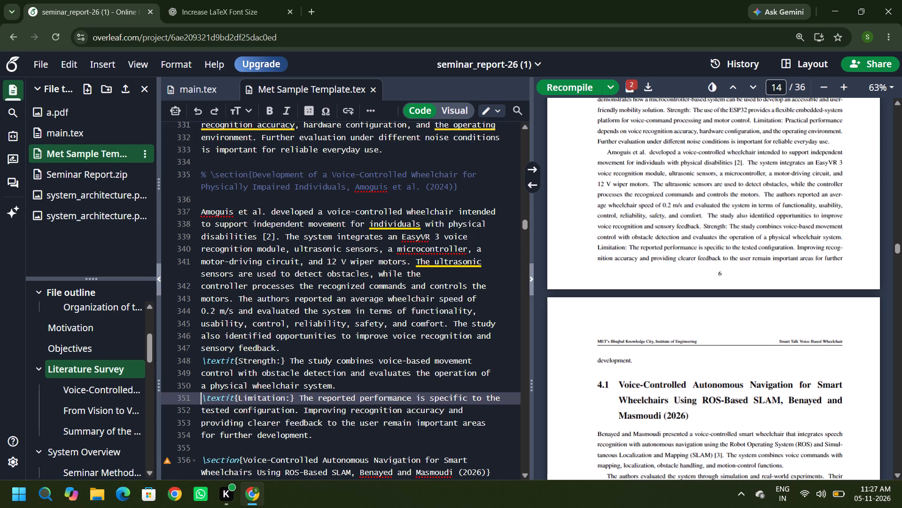
click(345, 327)
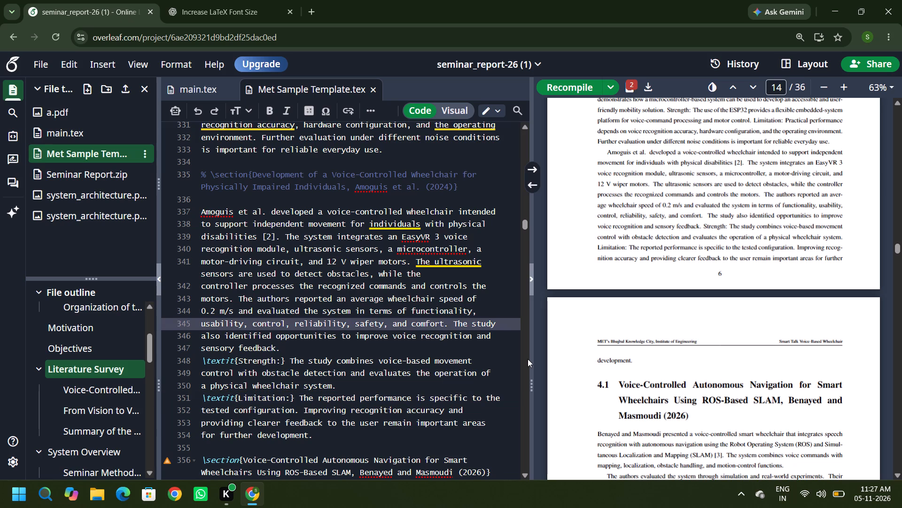
key(BackSpace)
key(BackSpace)
key(BackSpace)
key(BackSpace)
key(BackSpace)
key(BackSpace)
key(BackSpace)
key(BackSpace)
key(BackSpace)
key(BackSpace)
key(BackSpace)
key(BackSpace)
key(BackSpace)
key(BackSpace)
key(BackSpace)
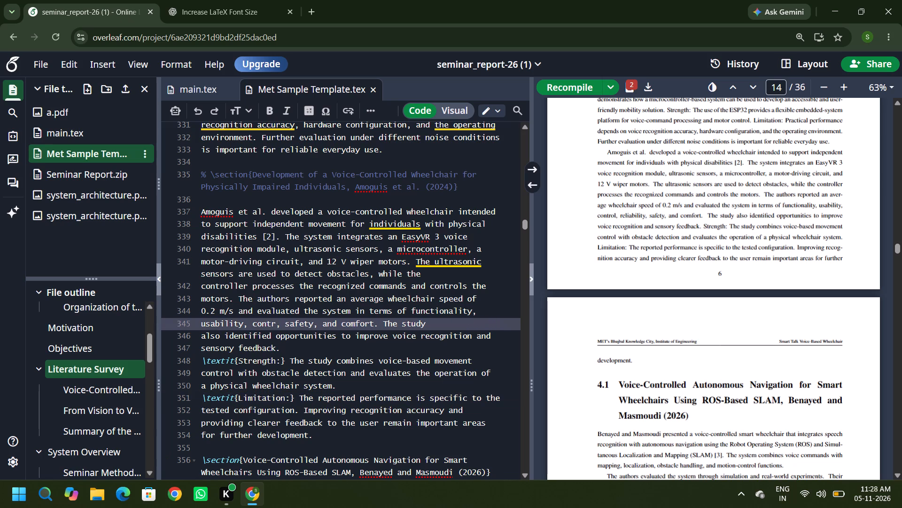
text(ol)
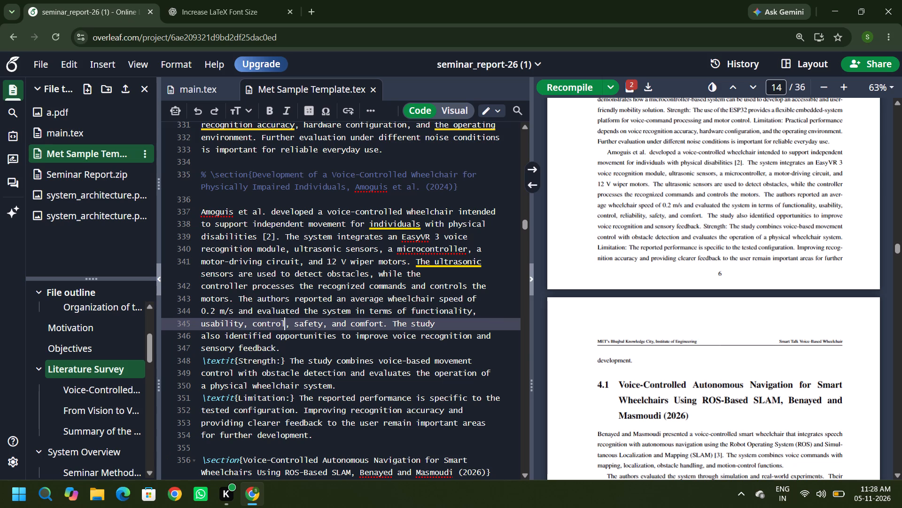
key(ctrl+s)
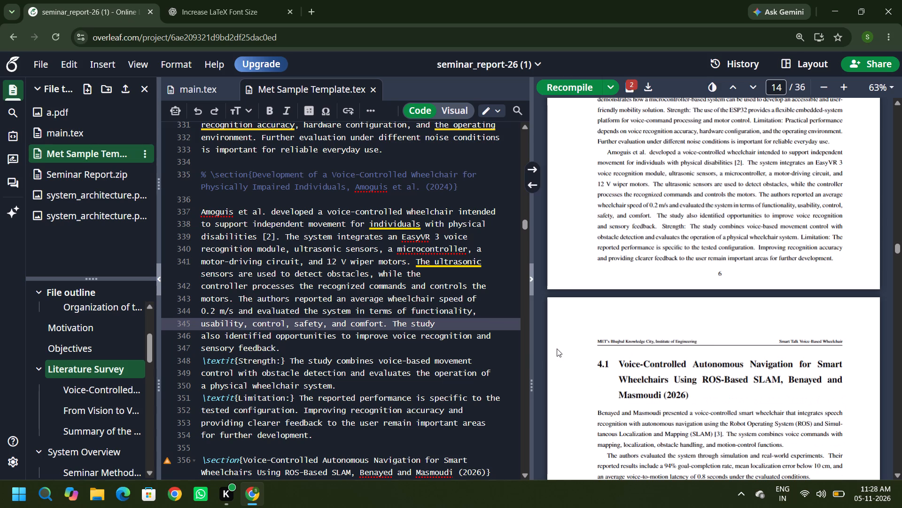
Comment out the "Voice-Controlled Autonomous Navigation for Smart Wheelchairs Using ROS-Based SLAM" section heading in the source.
scroll(567, 377, down, 1)
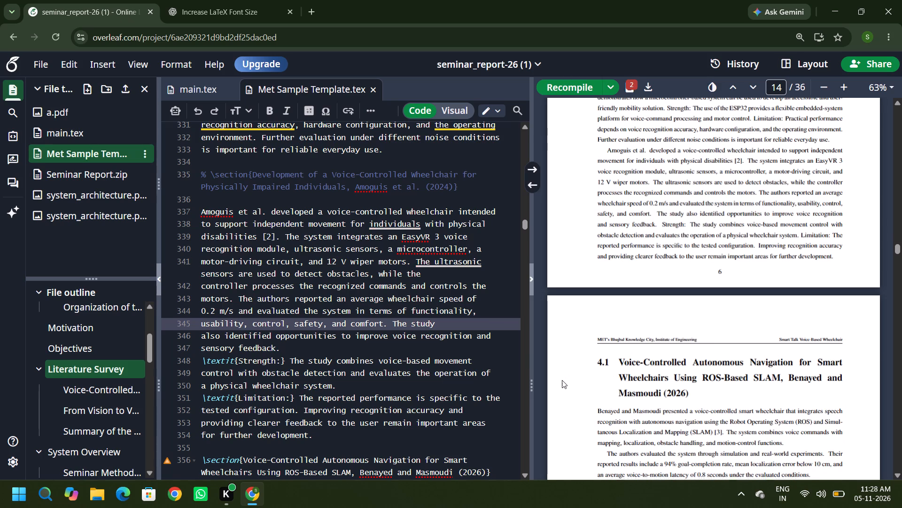
scroll(285, 376, down, 6)
scroll(285, 376, up, 2)
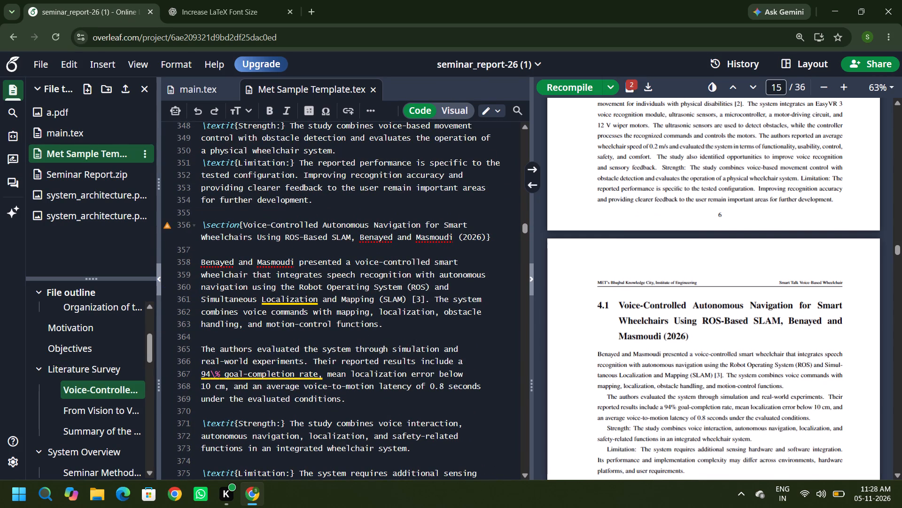
drag(199, 224, 405, 231)
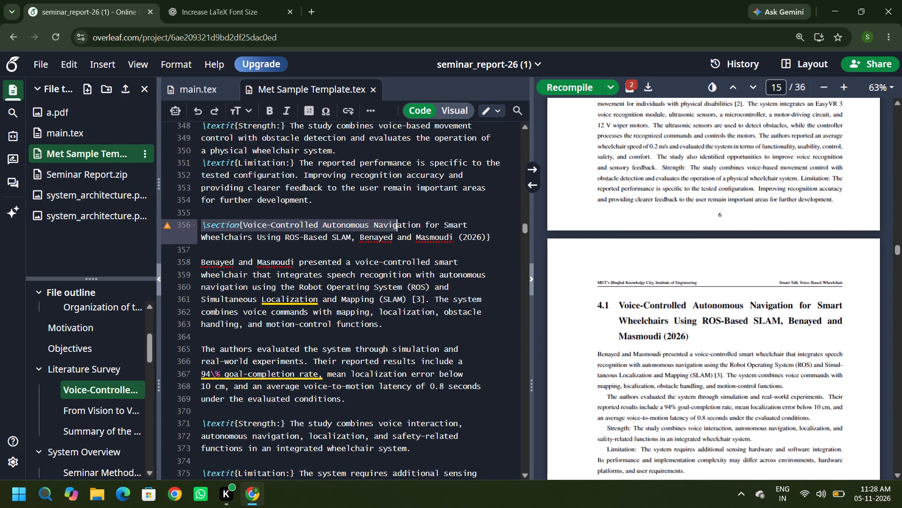
drag(405, 231, 499, 243)
key(ctrl+slash)
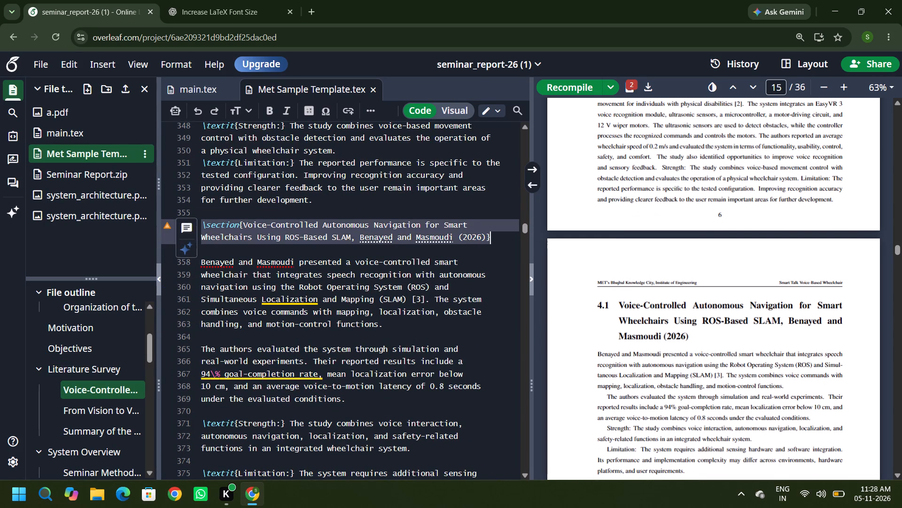
Merge the Benayed and Masmoudi evaluation, Strength and Limitation paragraphs into one continuous paragraph.
click(200, 347)
key(BackSpace)
key(BackSpace)
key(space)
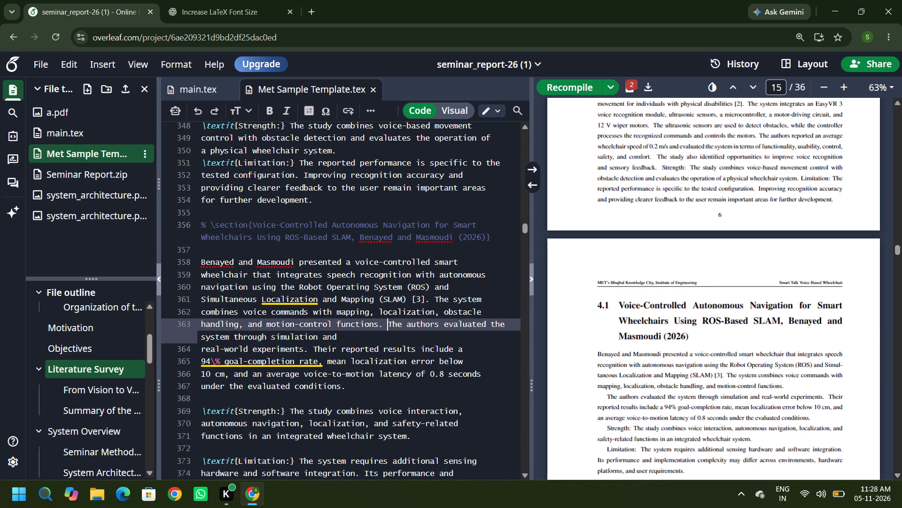
scroll(192, 381, down, 1)
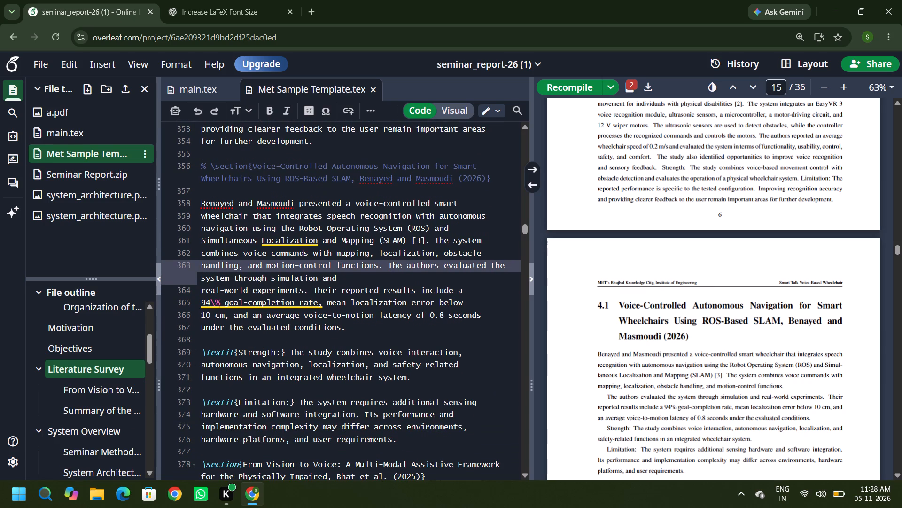
click(203, 351)
key(BackSpace)
key(Down)
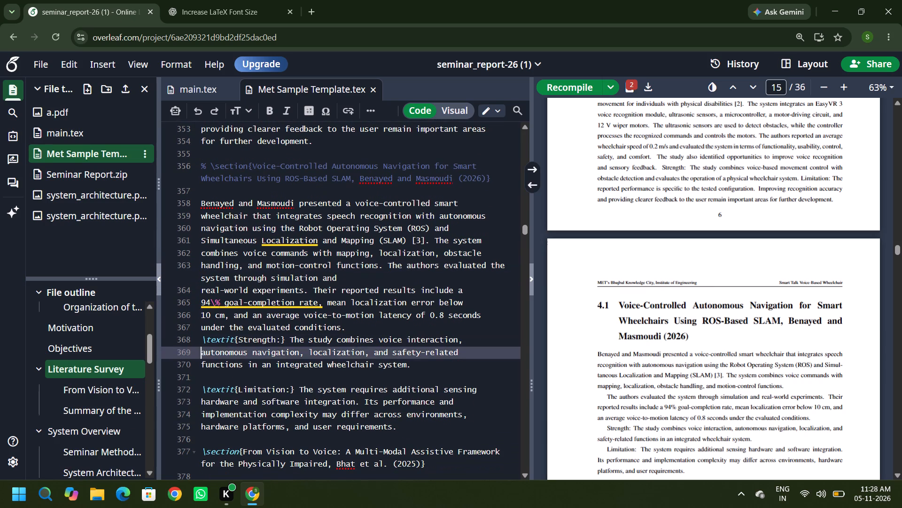
key(Down)
key(Down)
key(Down)
key(Down)
key(Up)
key(BackSpace)
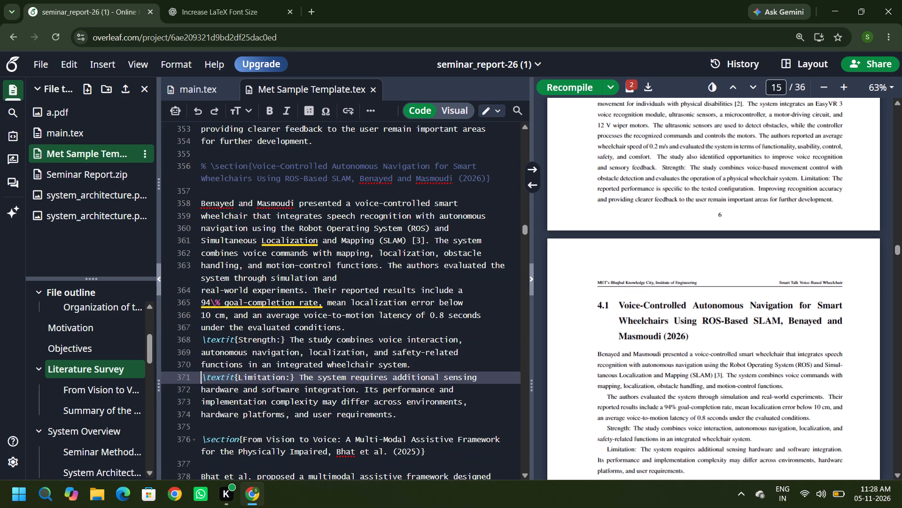
scroll(225, 366, down, 3)
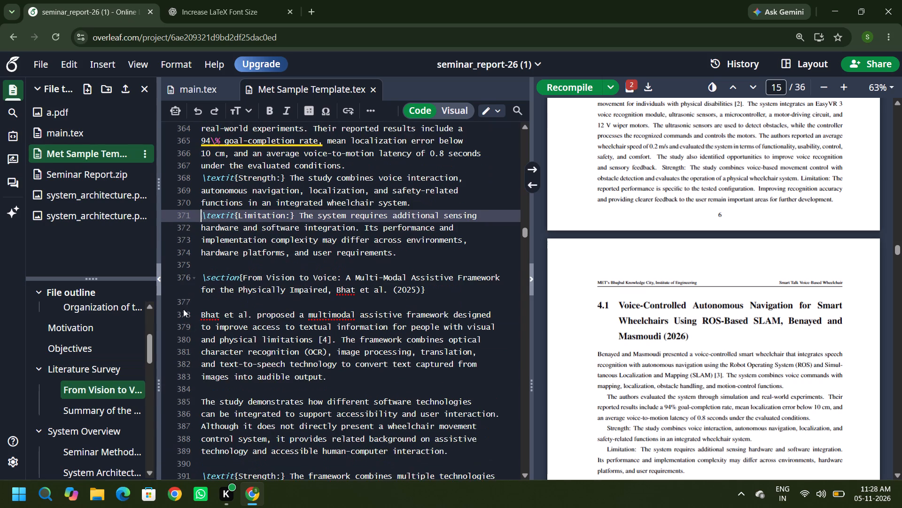
Comment out the "From Vision to Voice: A Multi-Modal Assistive Framework for the Physically Impaired" section heading in the source.
drag(201, 265, 420, 262)
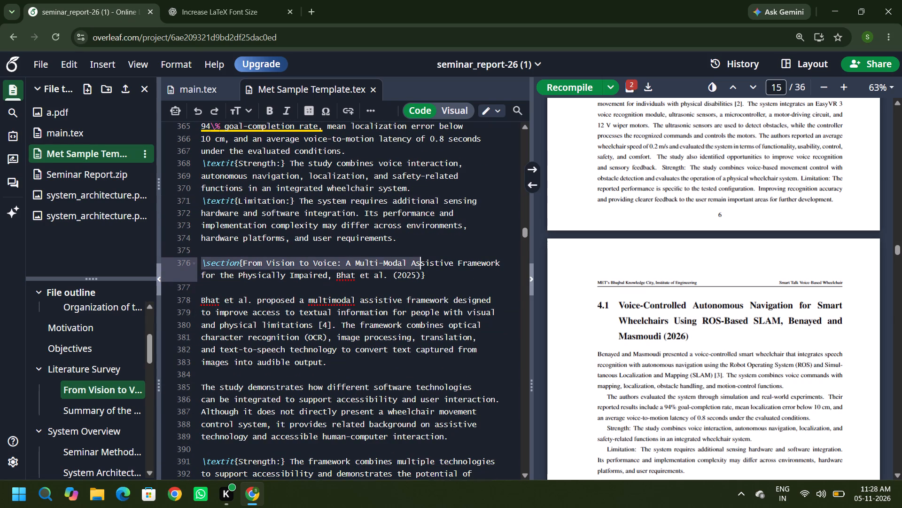
drag(420, 262, 434, 272)
key(ctrl+slash)
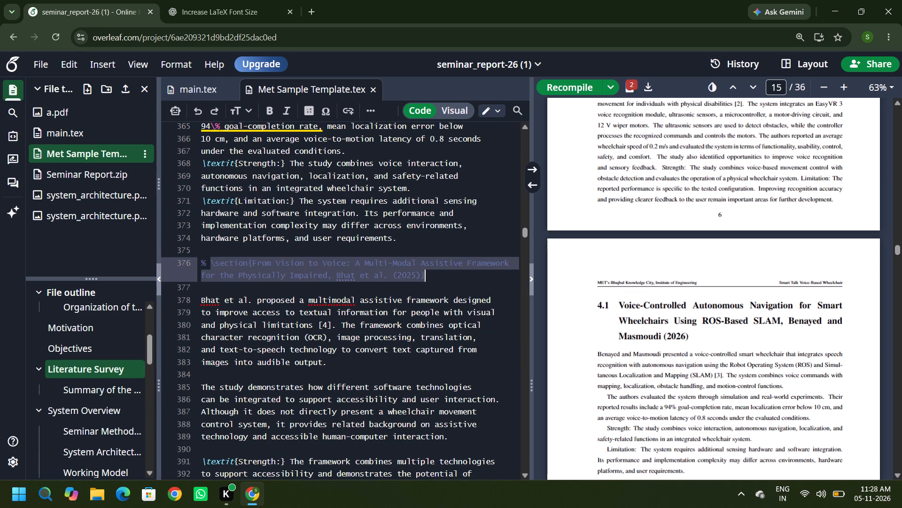
Merge the Bhat et al. description, study findings, Strength and Limitation paragraphs into one continuous paragraph and recompile the report.
scroll(549, 441, down, 4)
scroll(362, 443, down, 3)
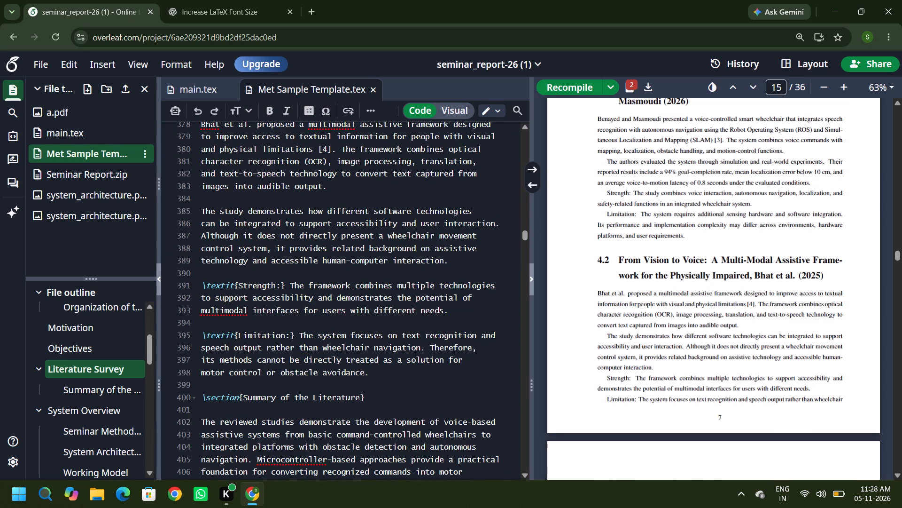
click(198, 214)
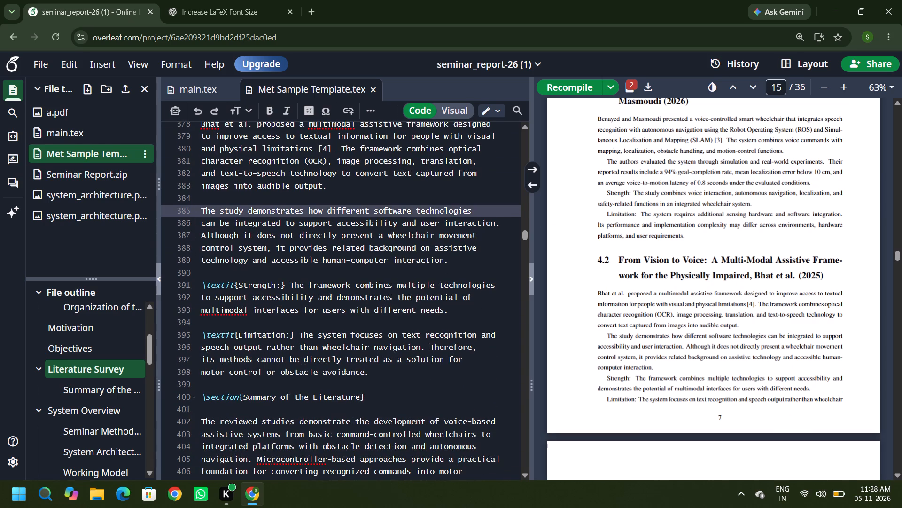
key(BackSpace)
key(BackSpace)
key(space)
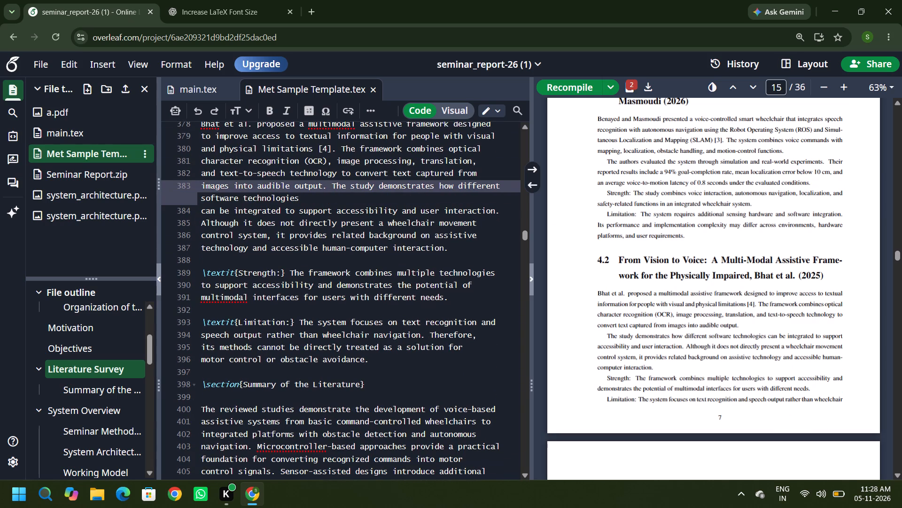
click(203, 270)
key(BackSpace)
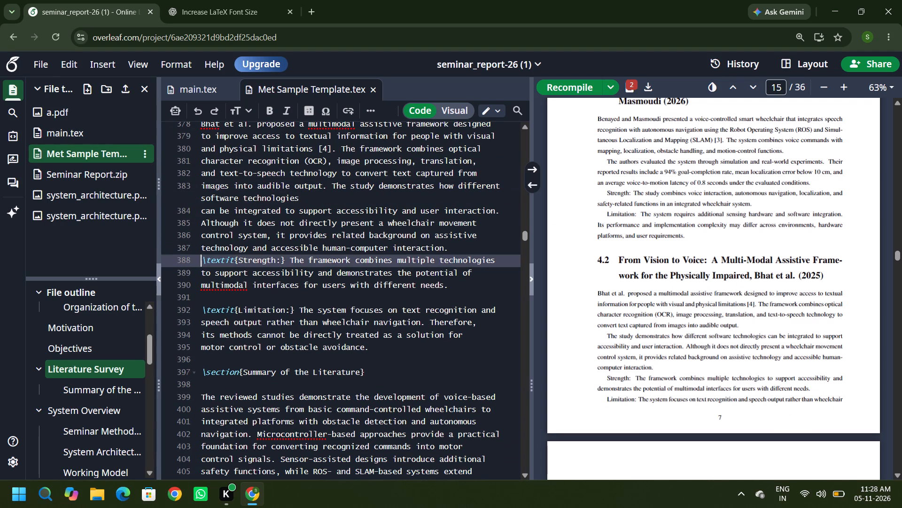
key(Down)
key(Down)
key(Down)
key(Down)
key(BackSpace)
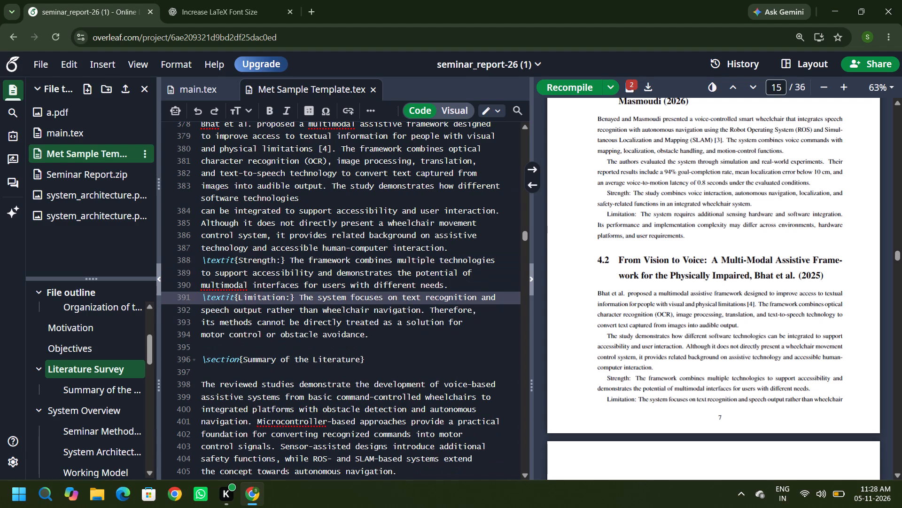
scroll(288, 295, down, 3)
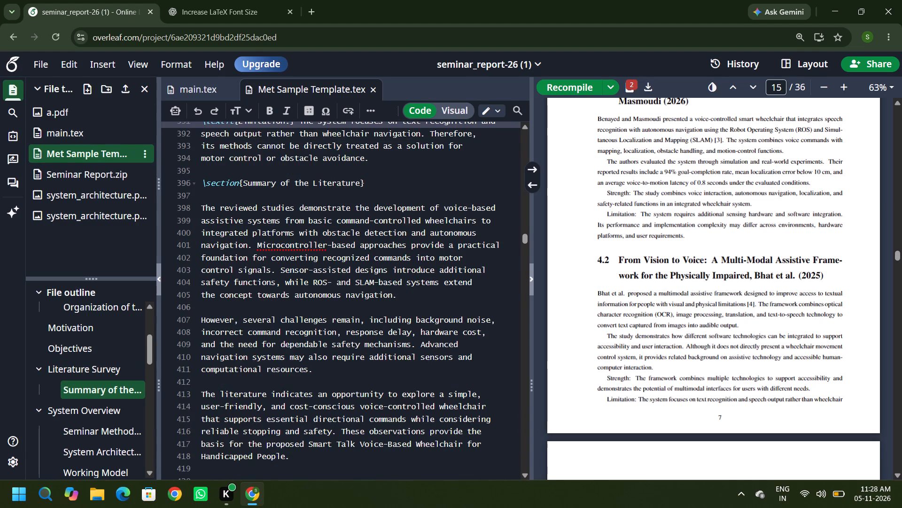
scroll(677, 212, down, 2)
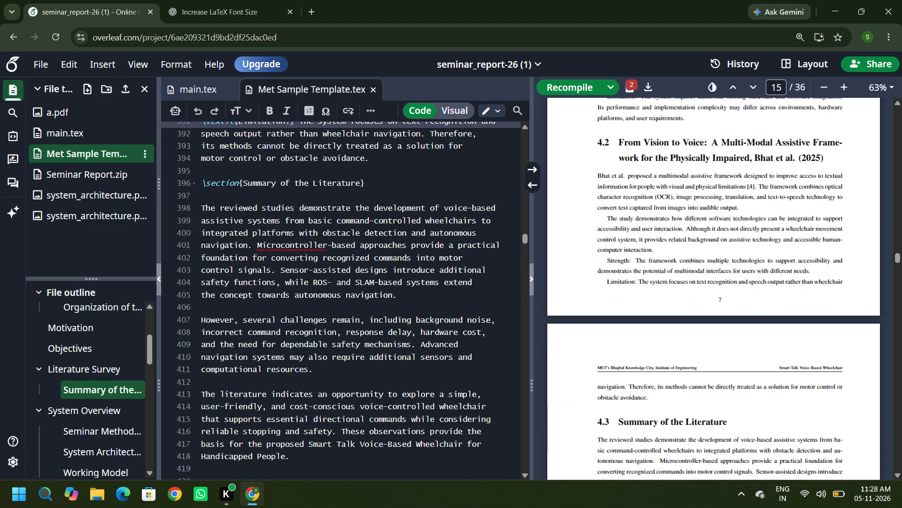
key(ctrl+s)
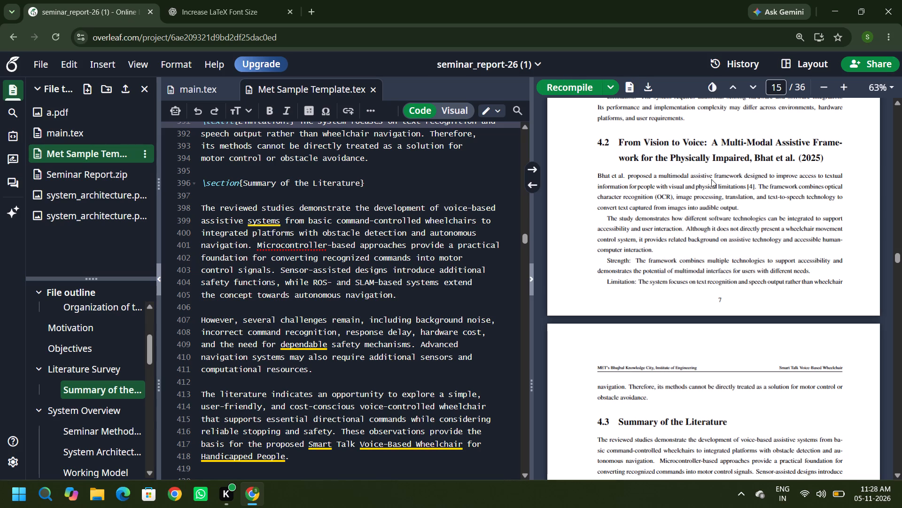
Review the recompiled Literature Survey pages, from the chapter opening through the Summary of Selected Research Approaches table.
scroll(680, 119, up, 6)
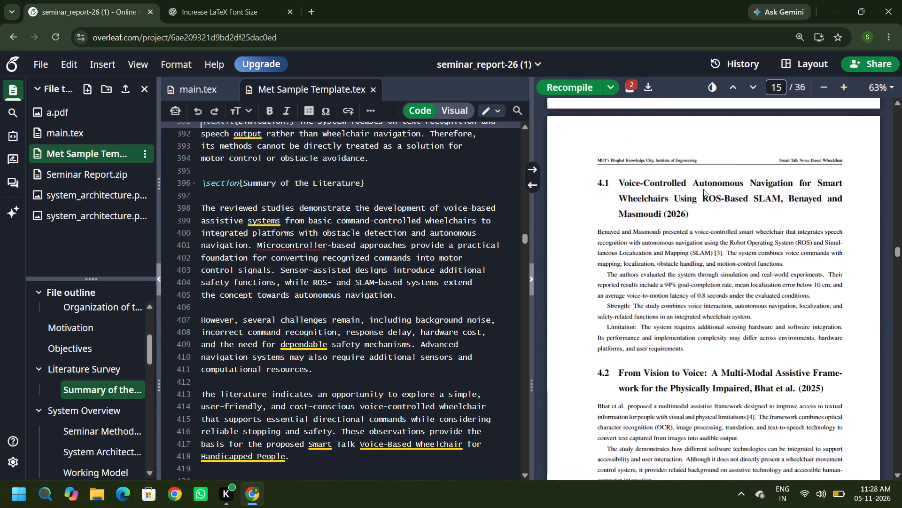
scroll(712, 220, up, 4)
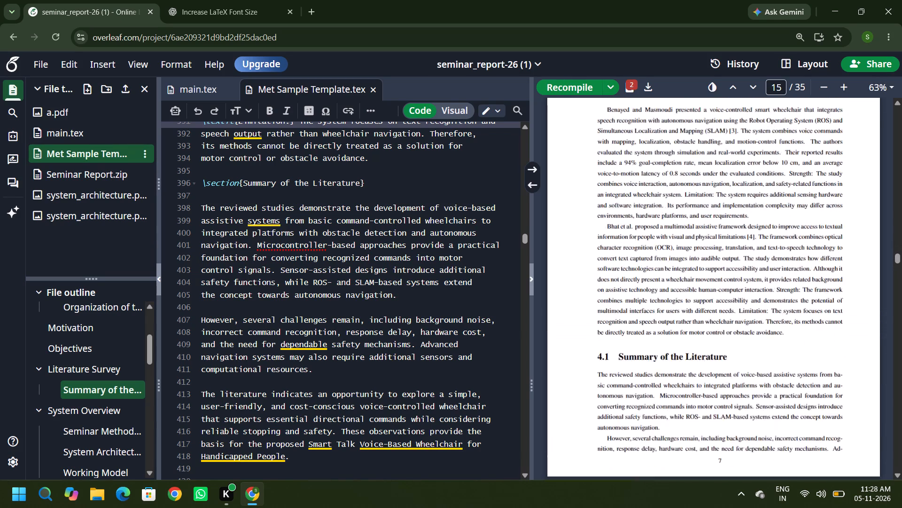
scroll(712, 222, up, 4)
scroll(688, 266, up, 3)
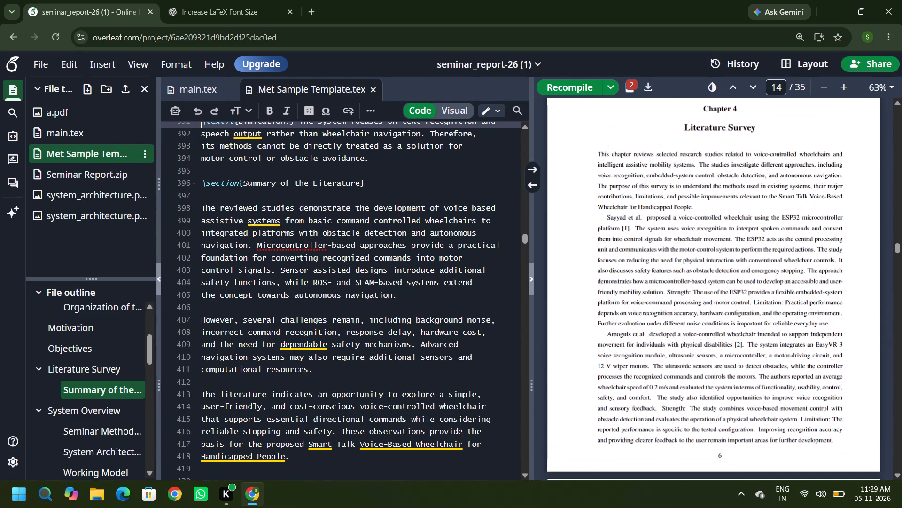
scroll(686, 265, down, 3)
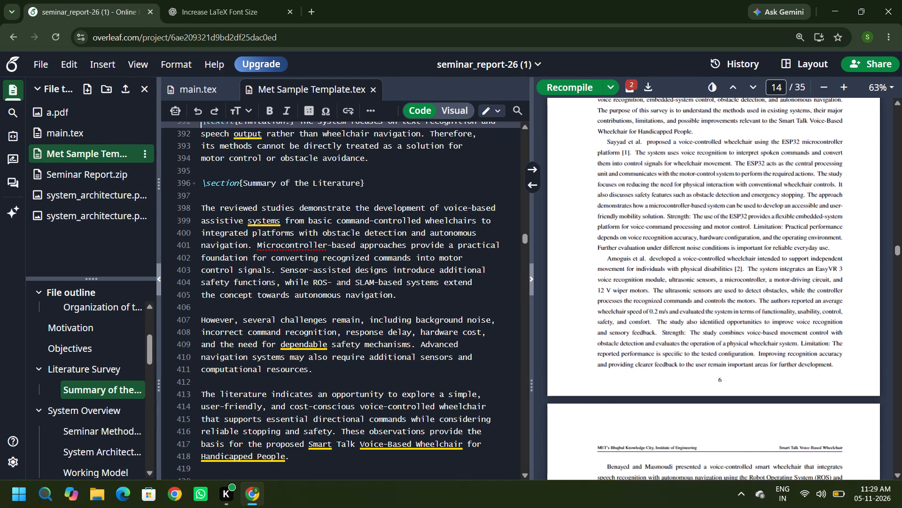
scroll(678, 270, down, 8)
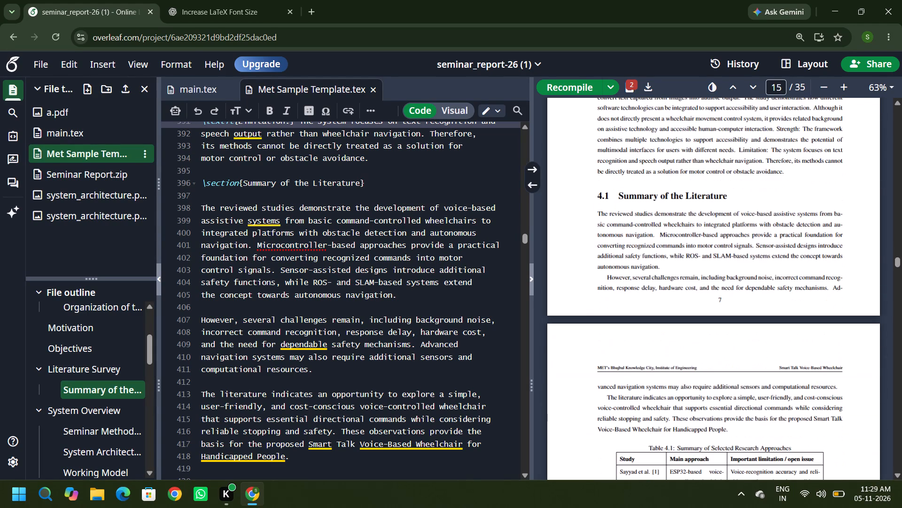
scroll(683, 252, down, 4)
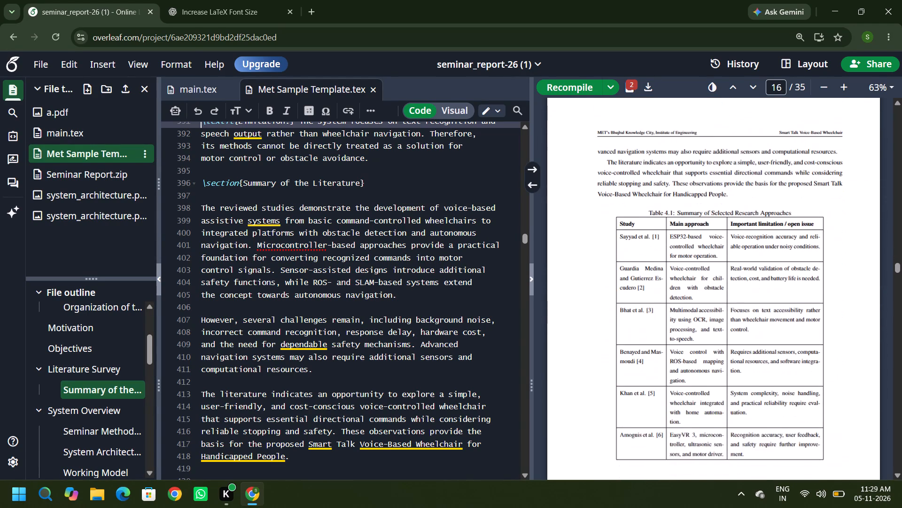
scroll(683, 252, down, 4)
scroll(683, 252, up, 6)
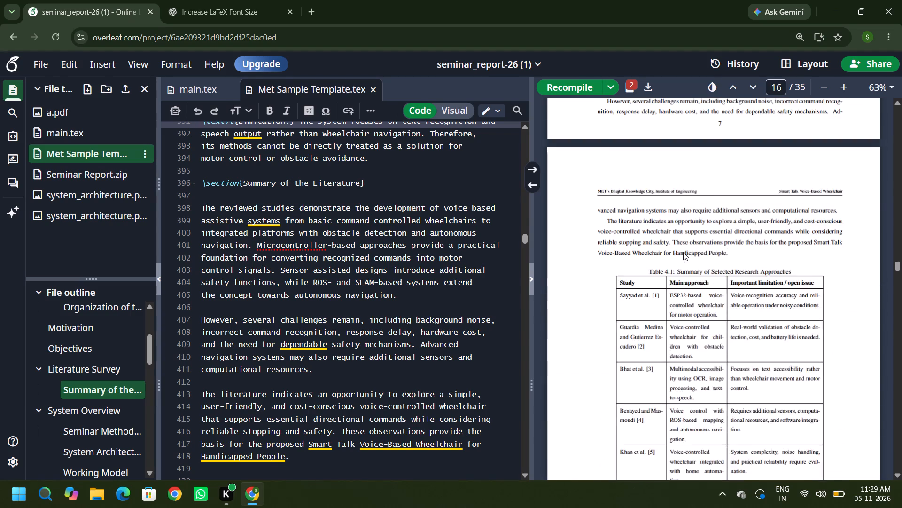
scroll(690, 260, up, 4)
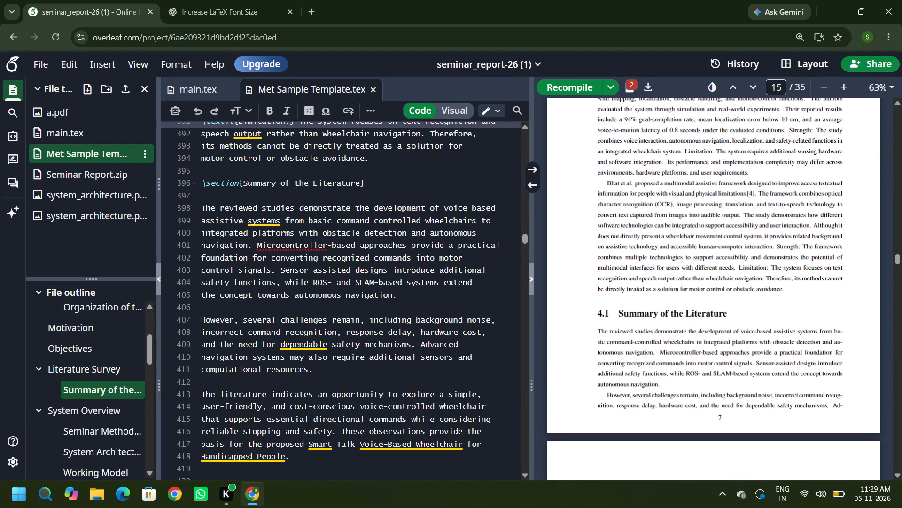
Comment out the "Summary of the Literature" section heading in the source and recompile the report.
drag(203, 182, 368, 187)
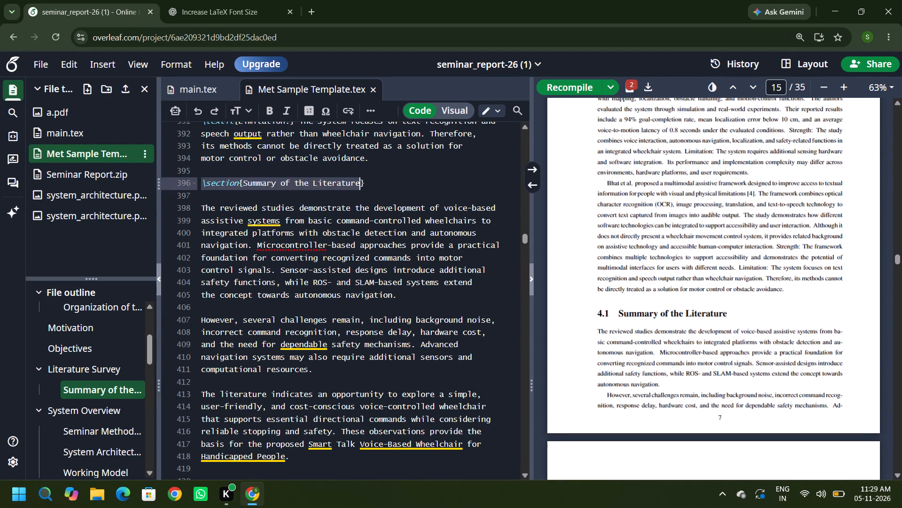
drag(368, 187, 375, 187)
key(ctrl+slash)
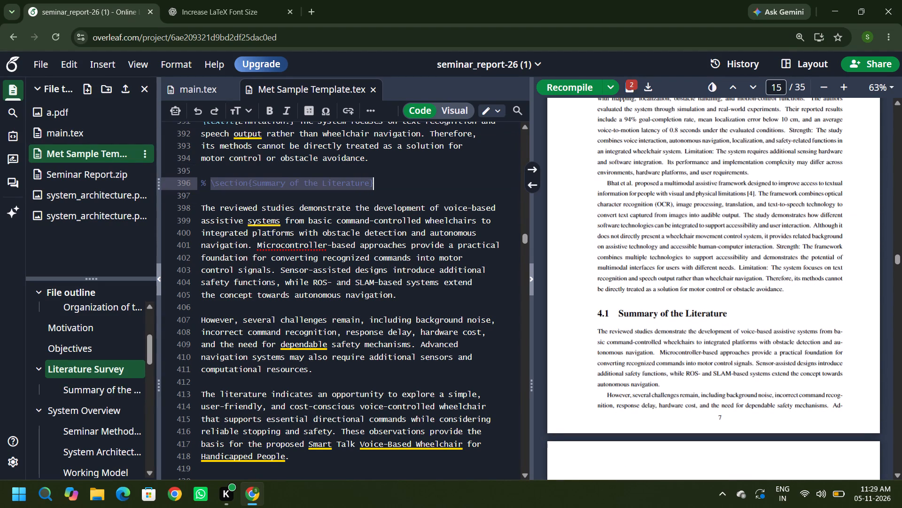
key(ctrl+s)
Merge the three literature summary paragraphs, starting "The reviewed studies", "However" and "The literature indicates", into one paragraph and recompile.
scroll(714, 273, down, 1)
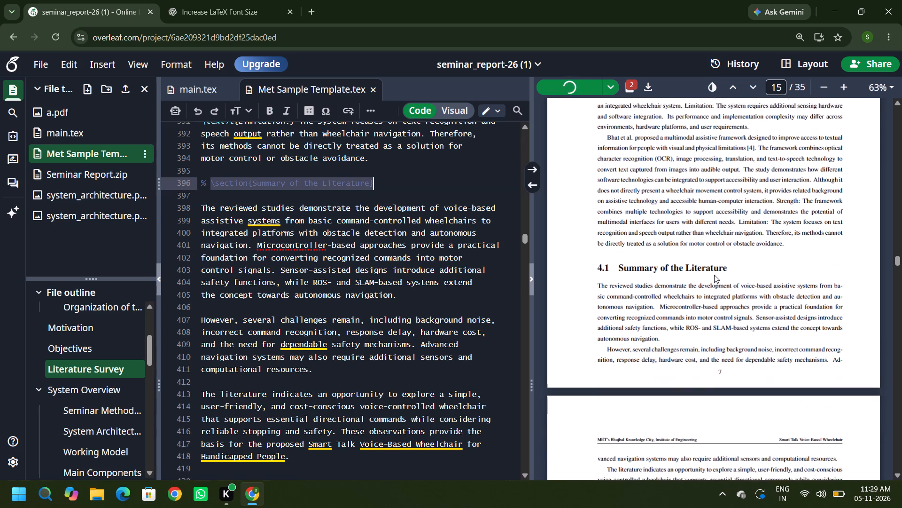
scroll(713, 277, down, 1)
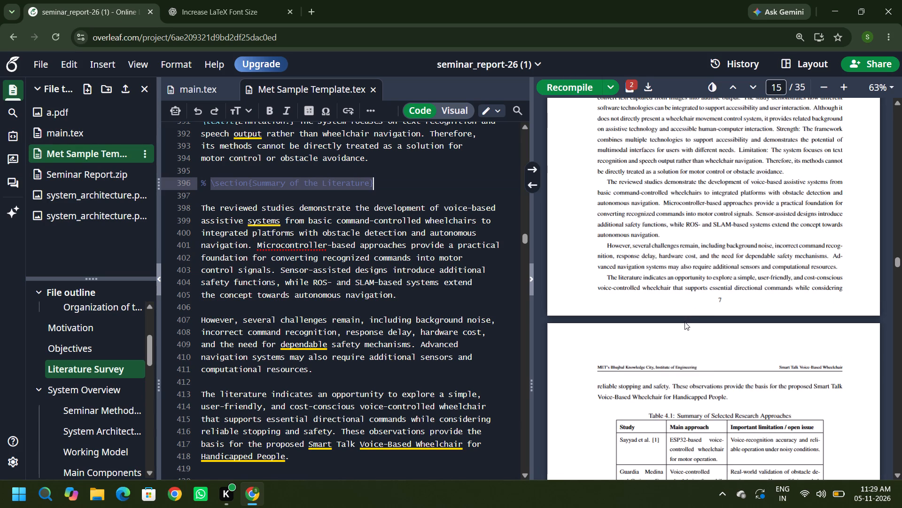
scroll(682, 327, up, 1)
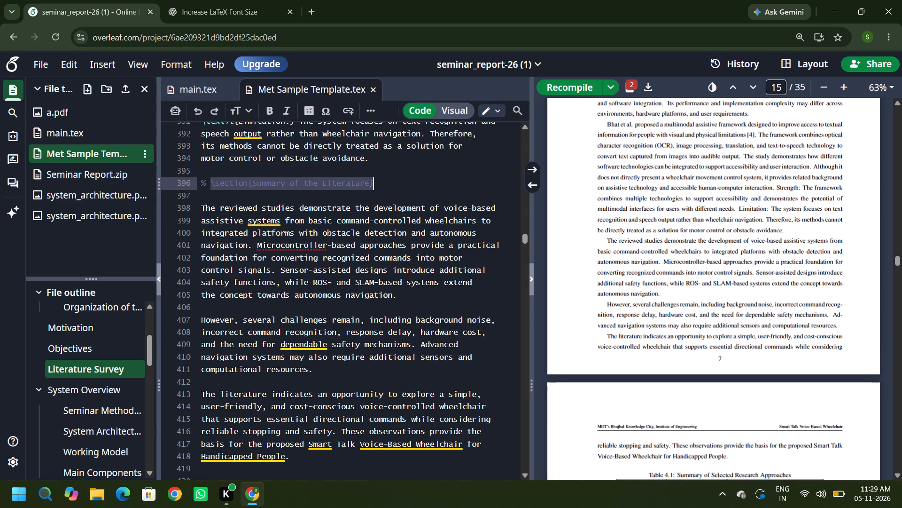
click(200, 317)
key(BackSpace)
key(BackSpace)
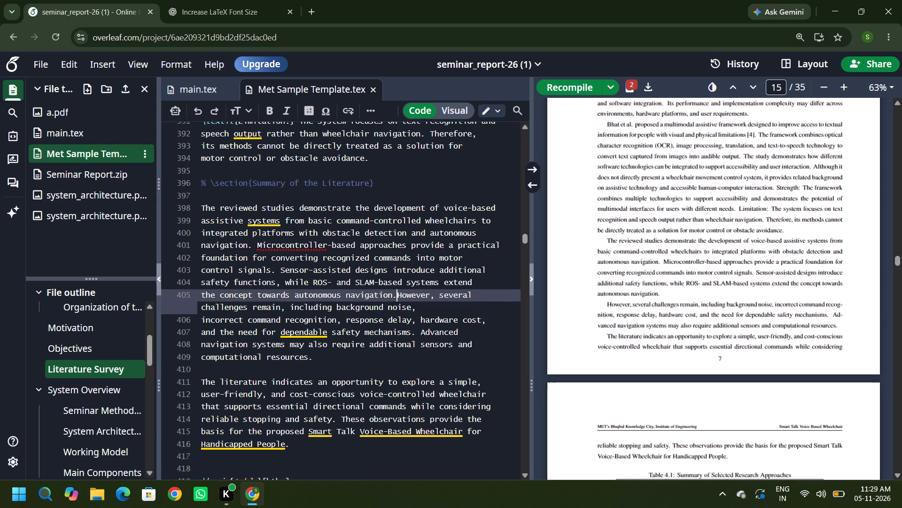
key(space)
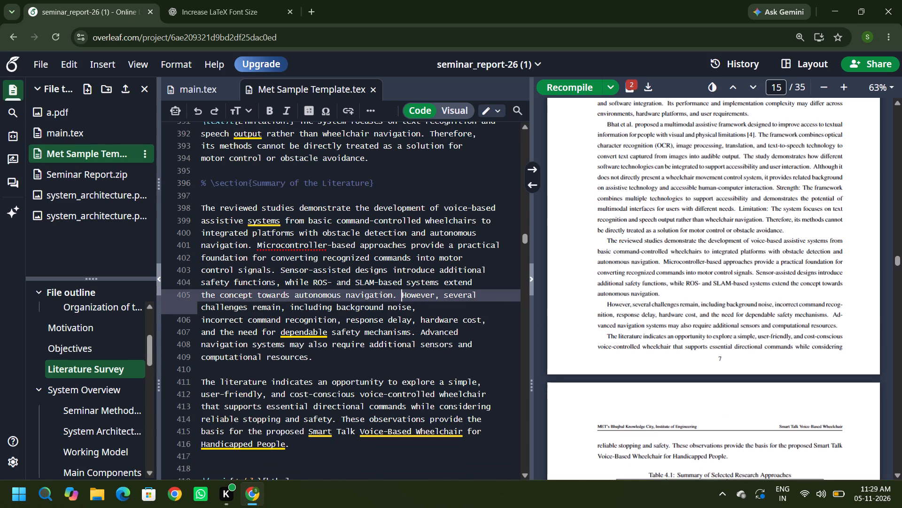
key(Down)
key(Down)
key(Down)
key(Down)
key(Down)
key(Down)
key(Down)
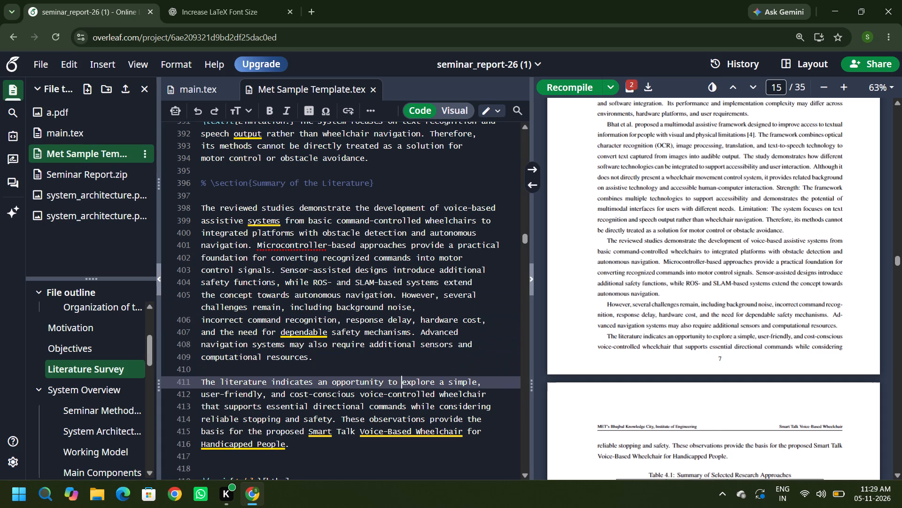
key(Up)
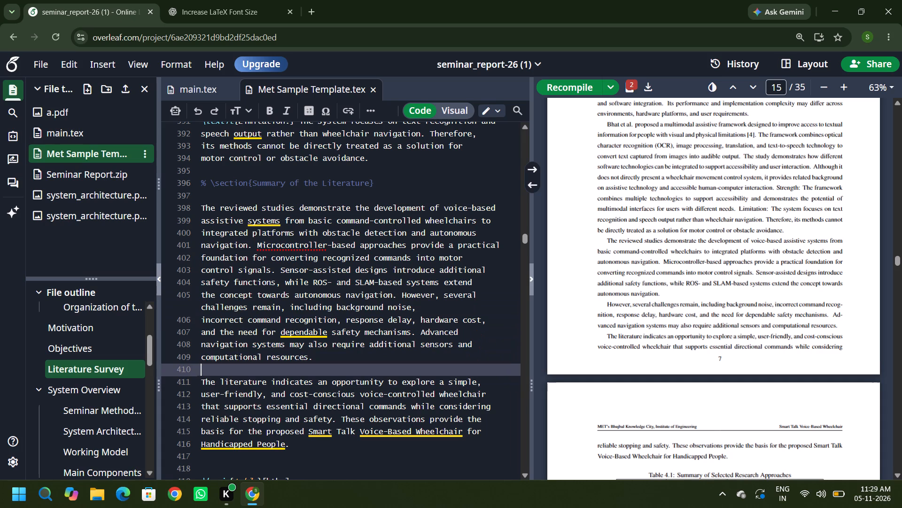
click(203, 384)
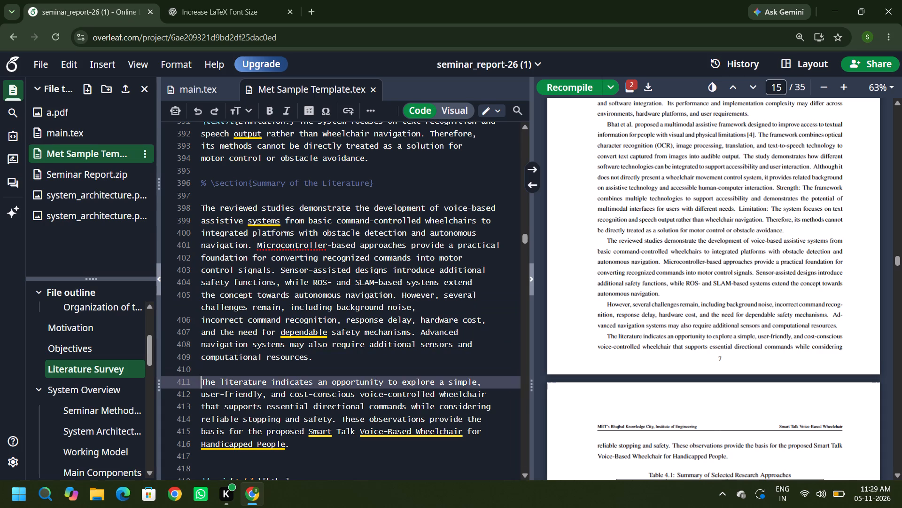
key(BackSpace)
key(BackSpace)
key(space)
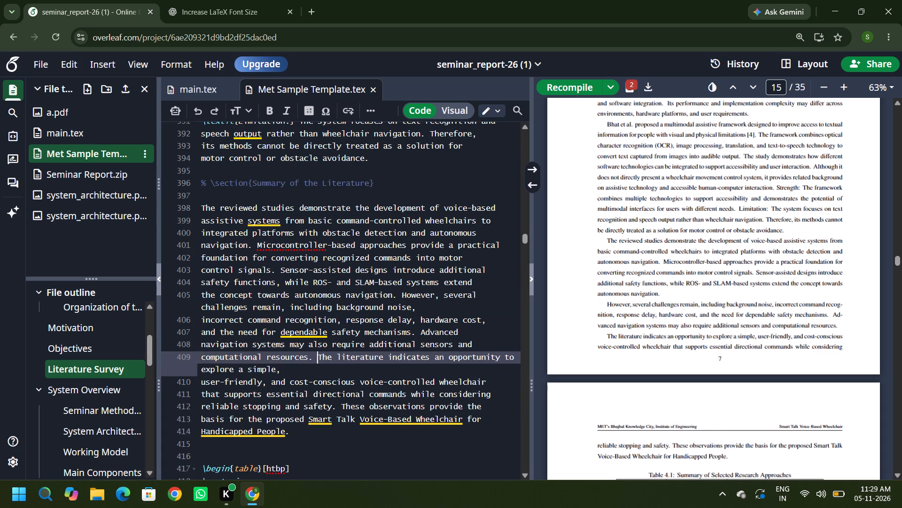
key(ctrl+s)
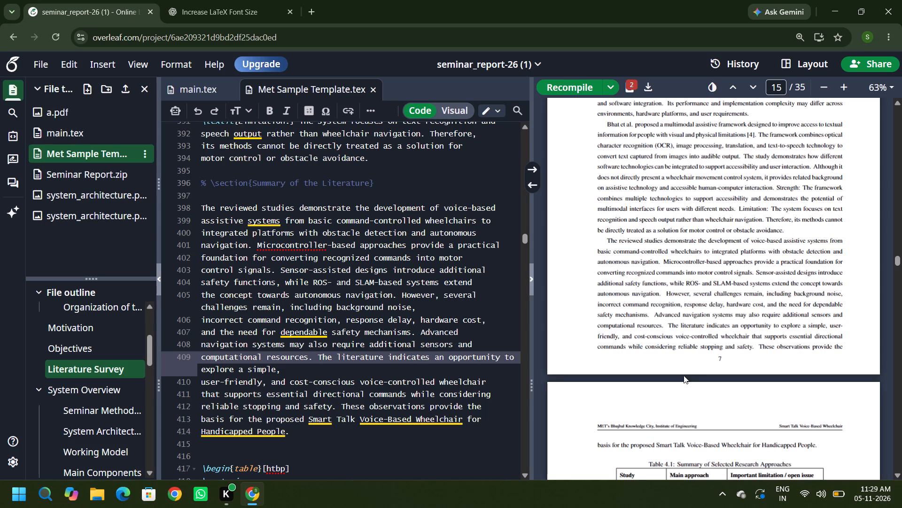
Review the compiled Literature Survey paragraphs, Table 4.1 and the following Seminar Methodology page for layout.
scroll(680, 336, up, 6)
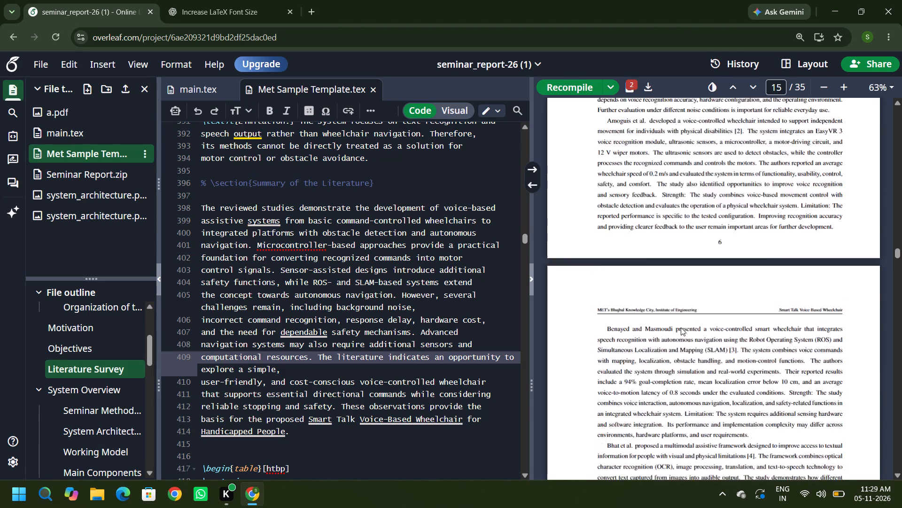
scroll(681, 327, up, 4)
scroll(681, 327, down, 11)
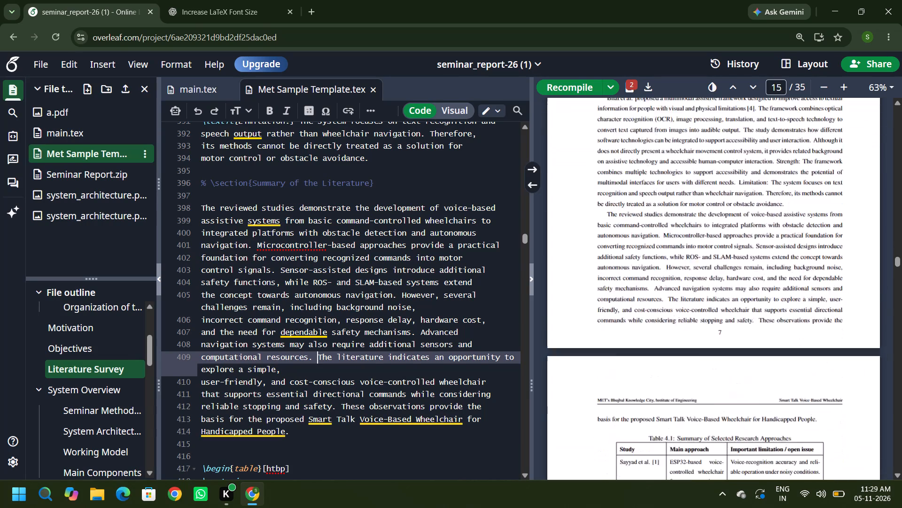
scroll(679, 334, down, 6)
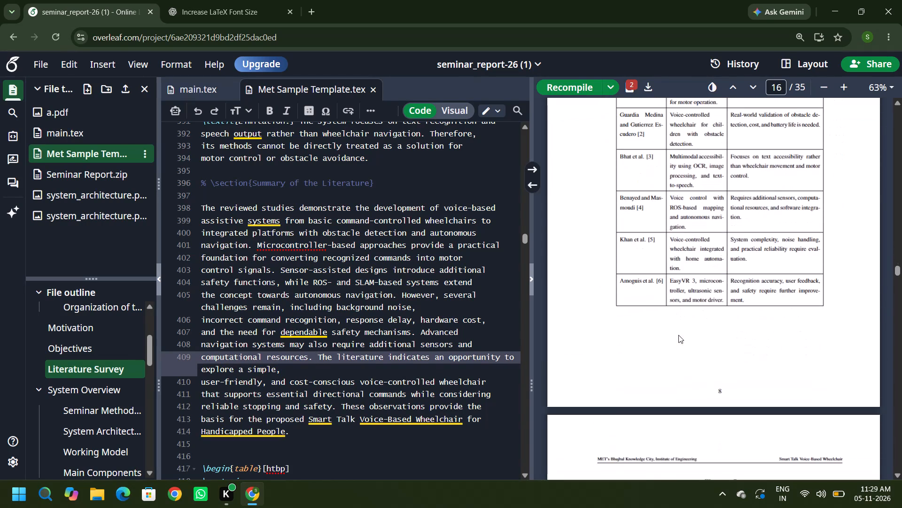
scroll(678, 335, up, 2)
scroll(677, 338, down, 4)
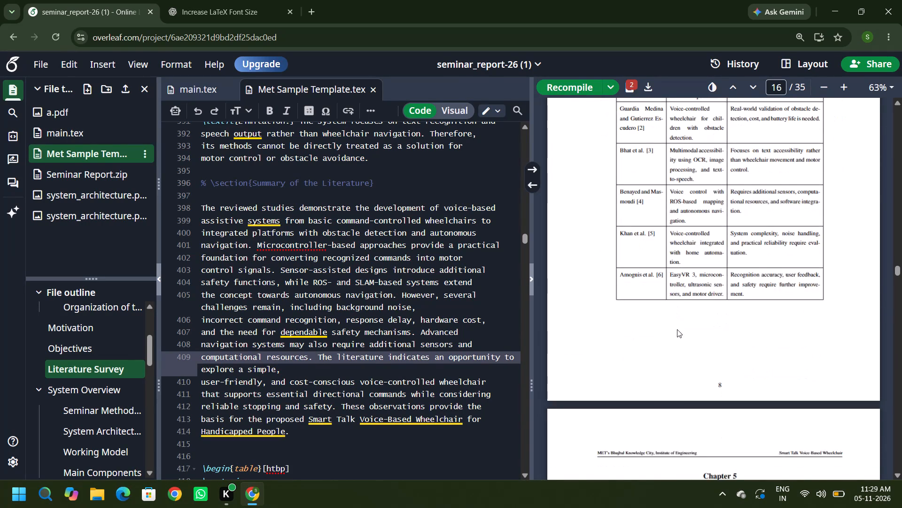
scroll(677, 329, down, 5)
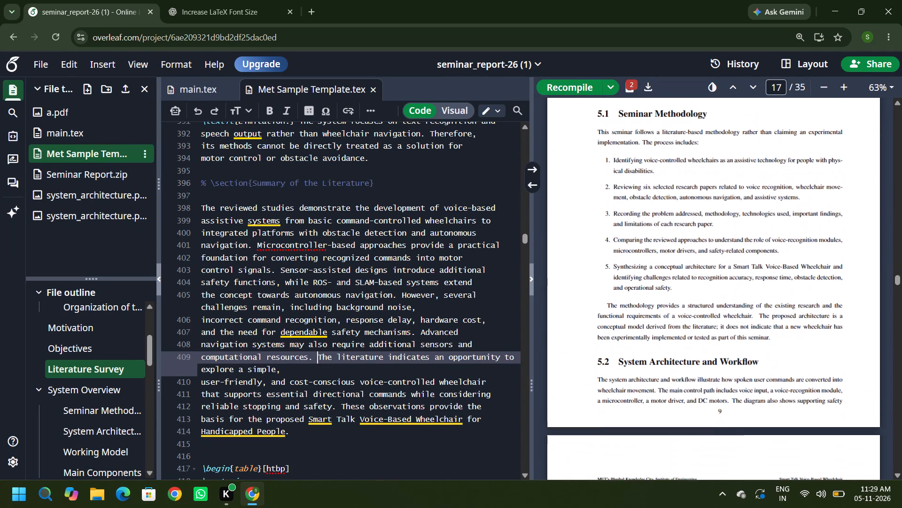
scroll(676, 331, down, 3)
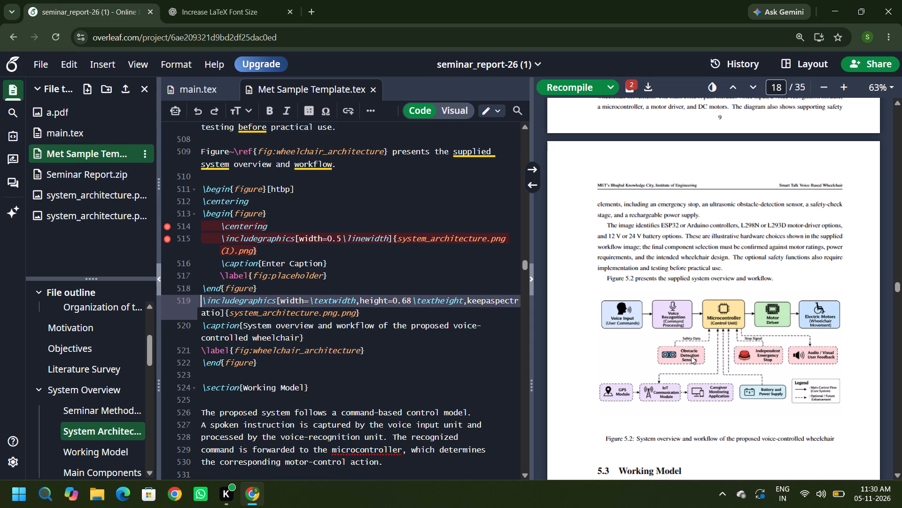
scroll(691, 357, down, 4)
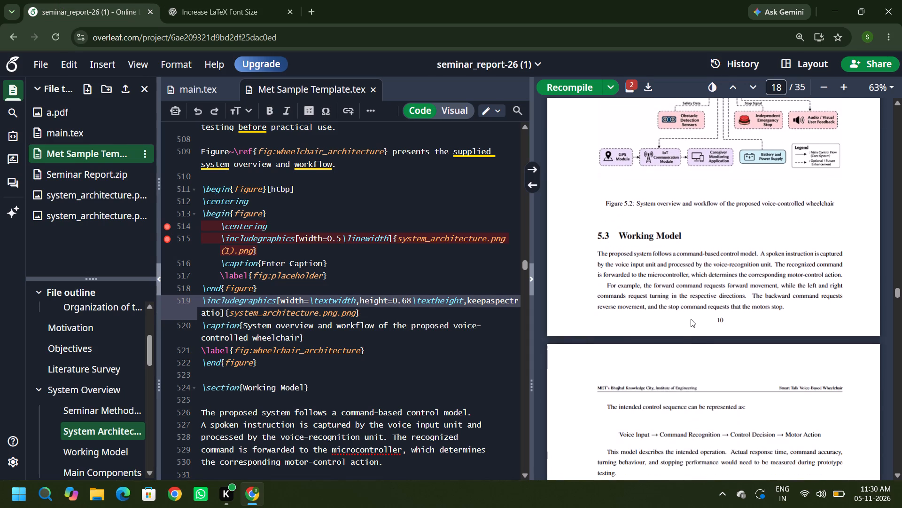
scroll(691, 319, down, 3)
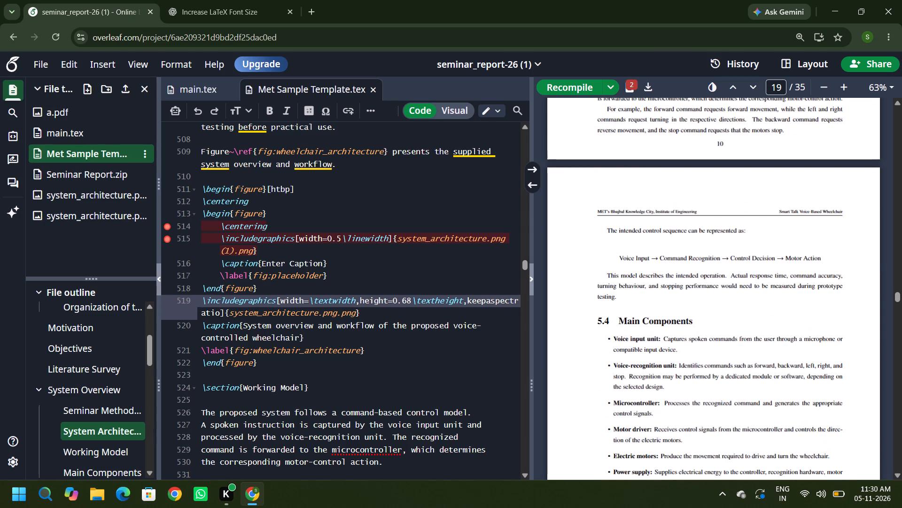
scroll(680, 321, down, 8)
scroll(657, 290, down, 7)
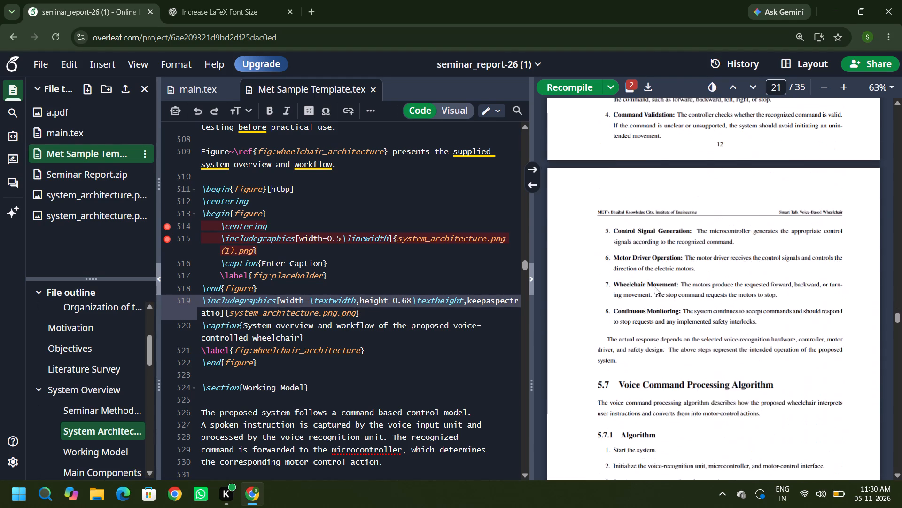
scroll(655, 287, down, 5)
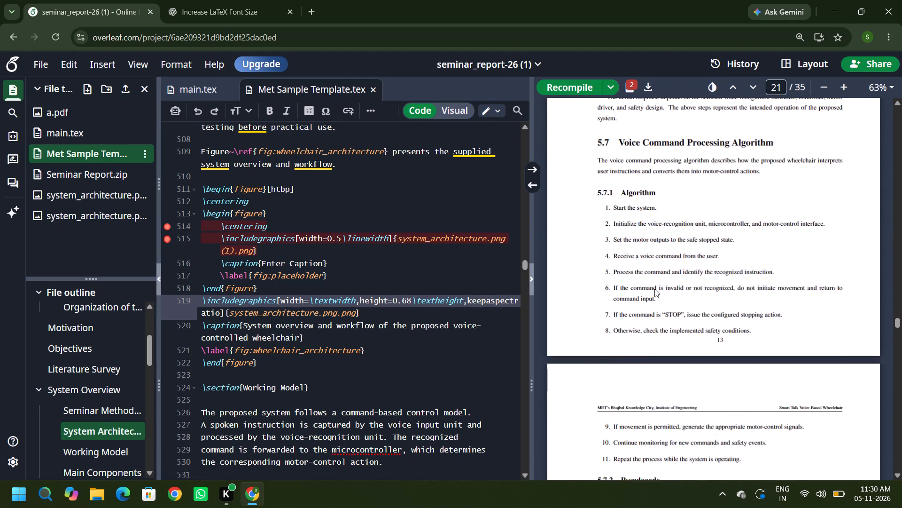
scroll(654, 289, down, 7)
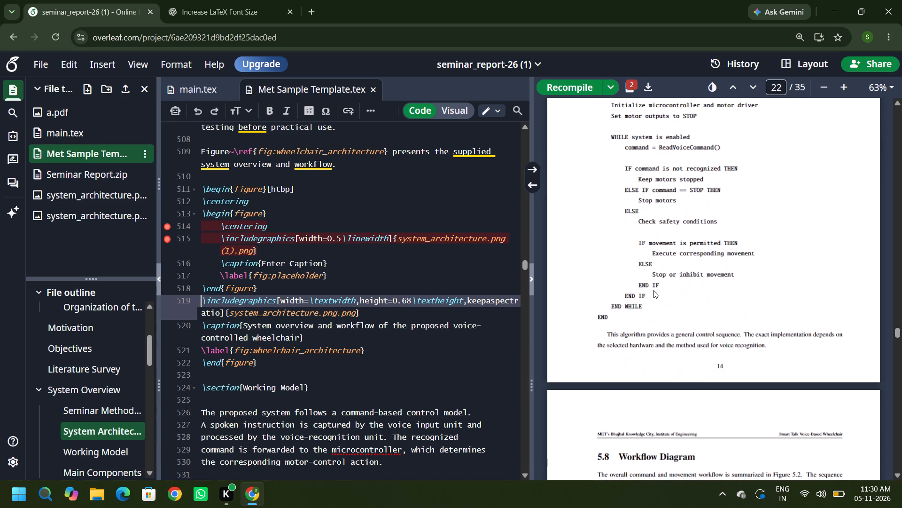
scroll(653, 290, down, 12)
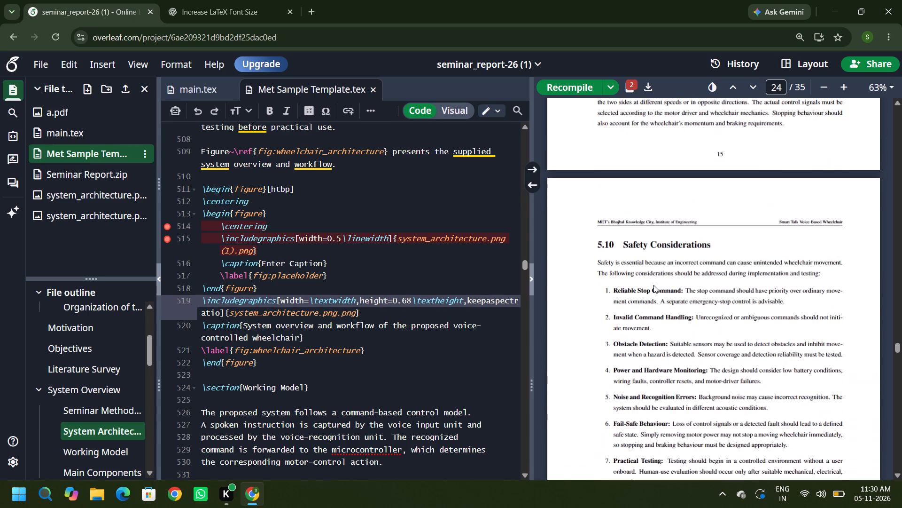
scroll(653, 285, down, 9)
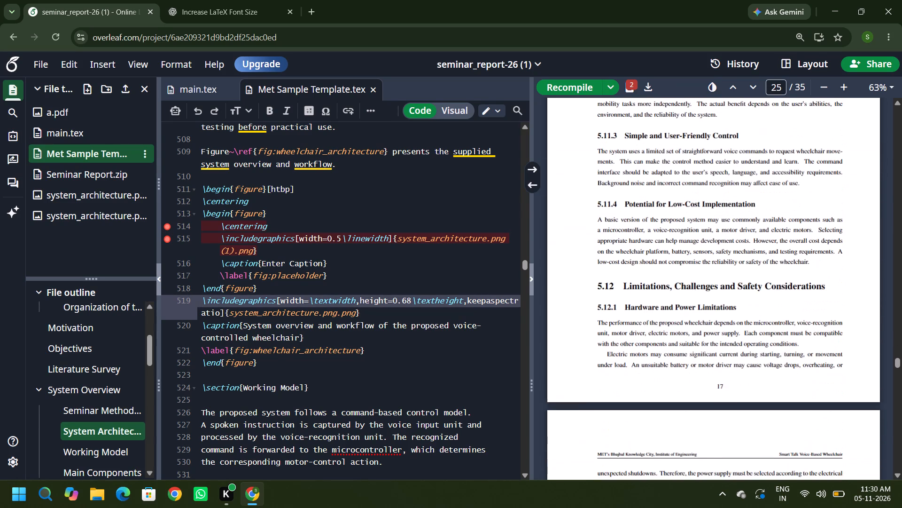
scroll(653, 285, down, 7)
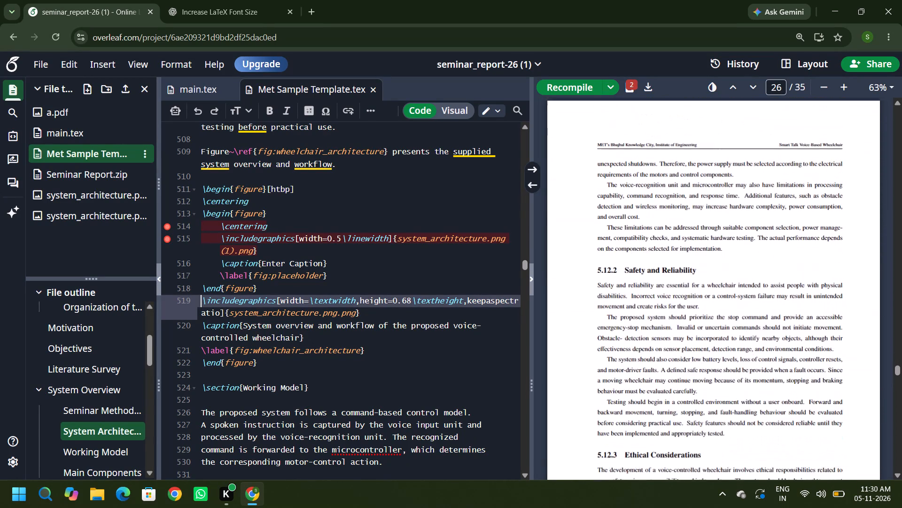
scroll(653, 285, down, 8)
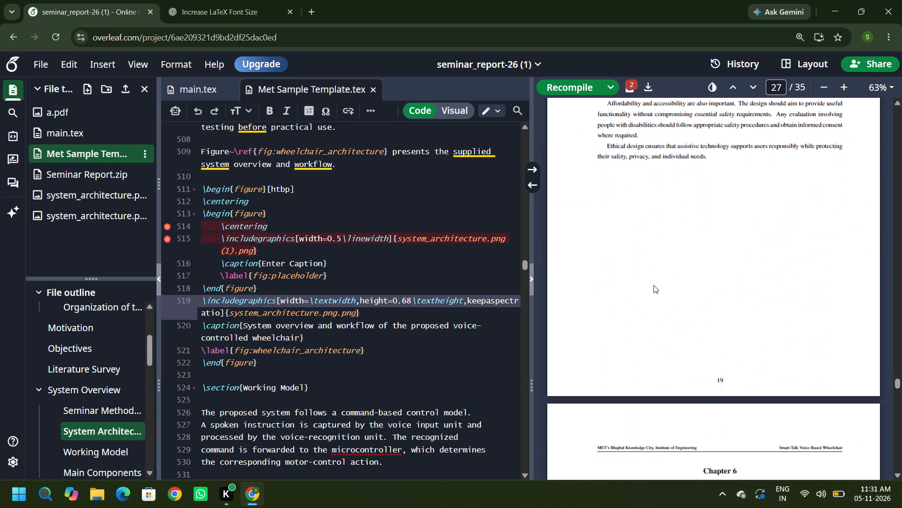
Review the compiled chapters Research Gap and Comparative Analysis, Applications and Conclusion for layout and paragraph breaks.
scroll(653, 285, up, 2)
scroll(653, 285, down, 8)
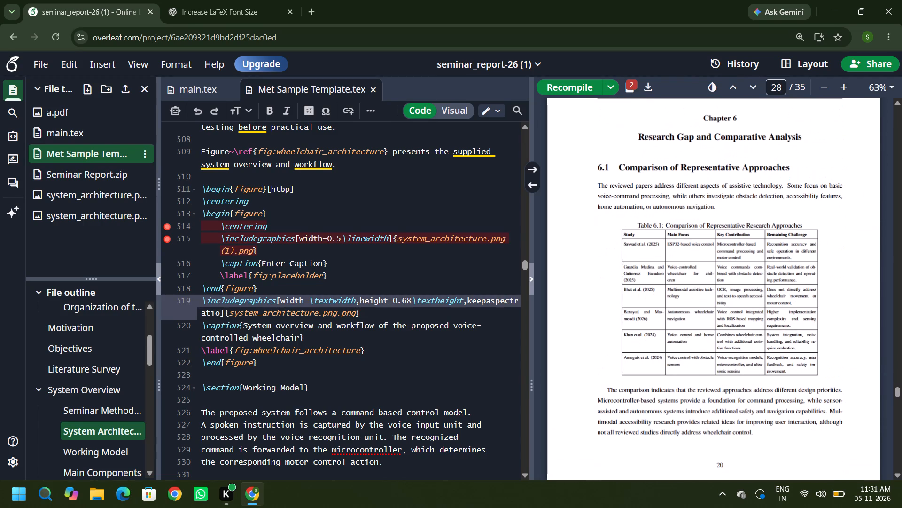
scroll(649, 294, down, 10)
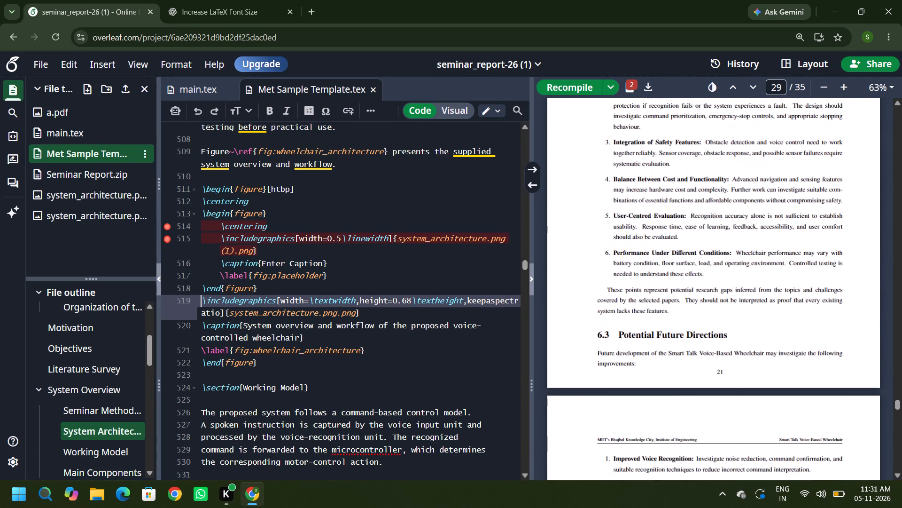
scroll(640, 291, down, 6)
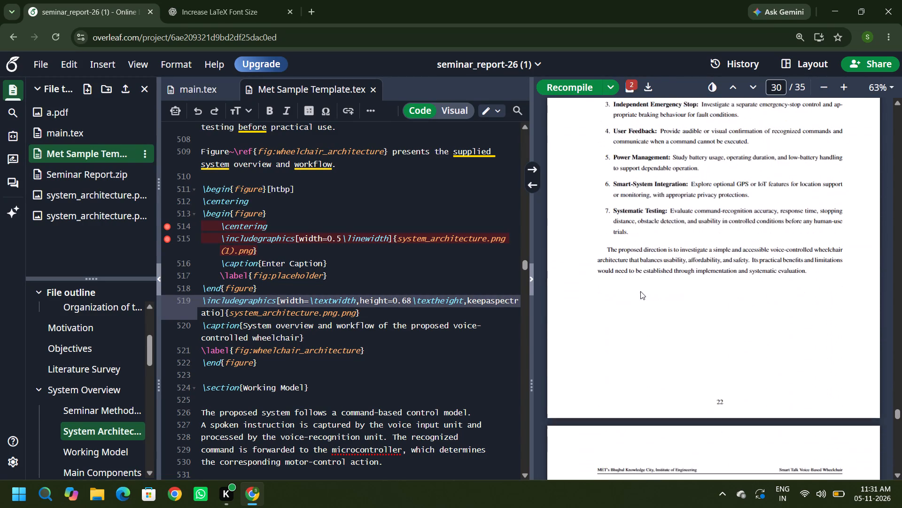
scroll(640, 291, down, 5)
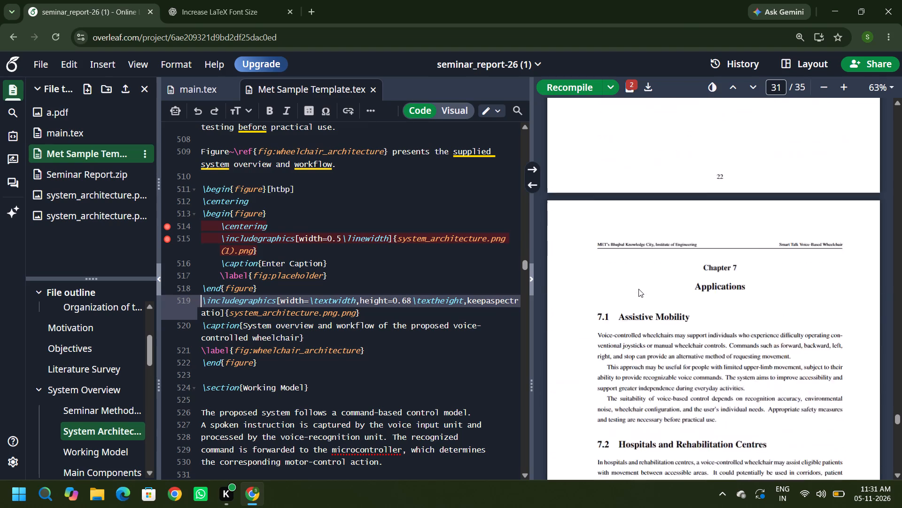
scroll(638, 289, down, 2)
scroll(638, 289, up, 3)
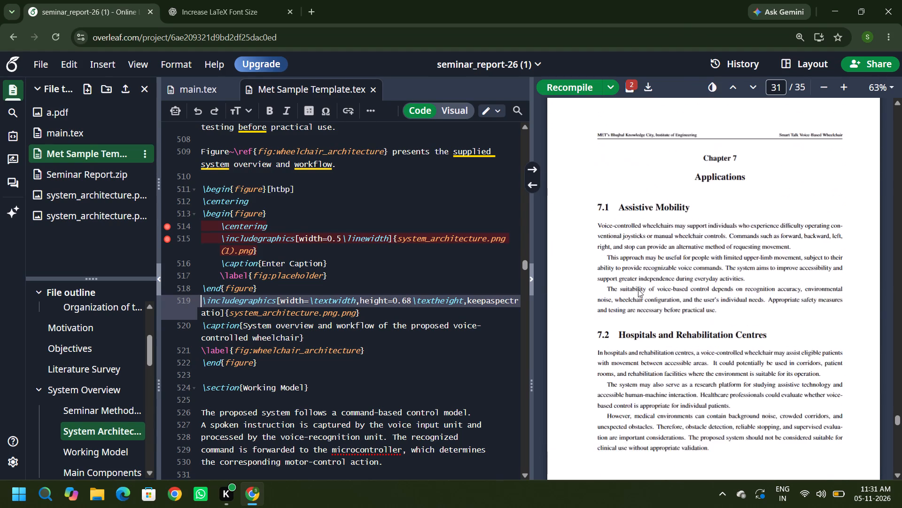
scroll(638, 289, down, 8)
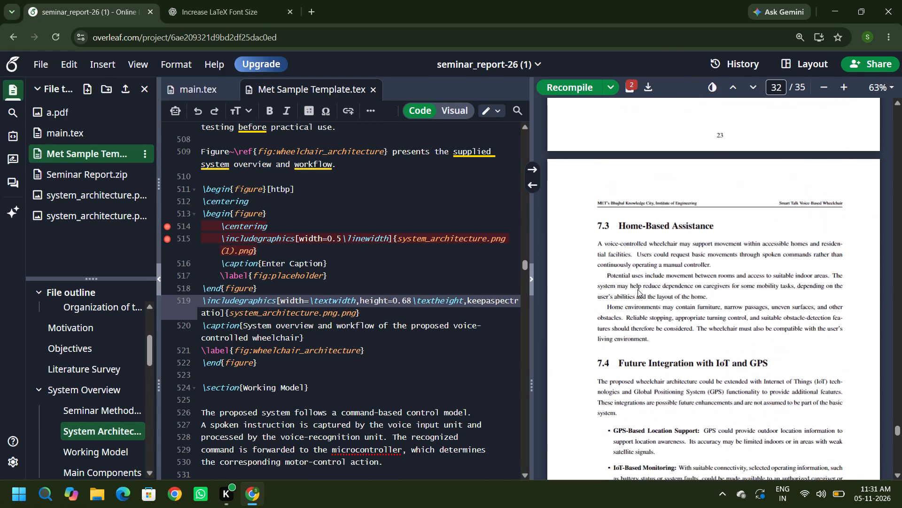
scroll(638, 289, down, 12)
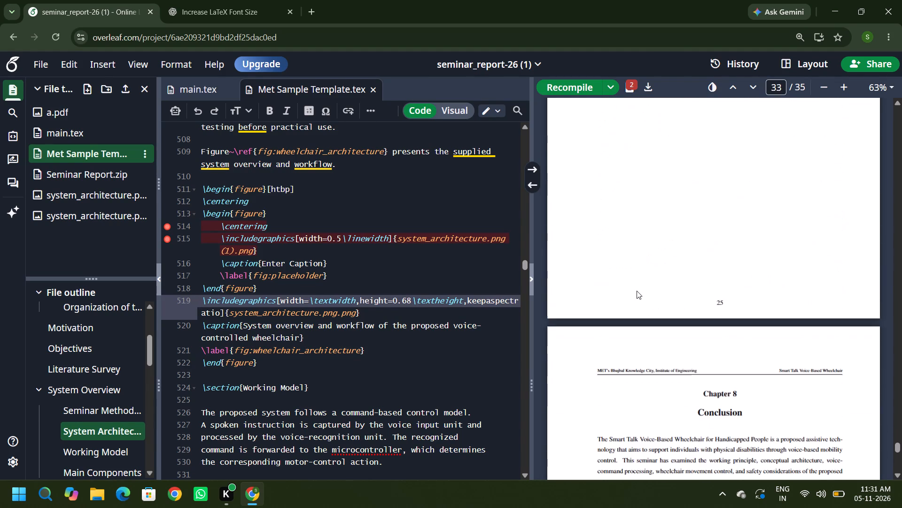
scroll(637, 291, down, 5)
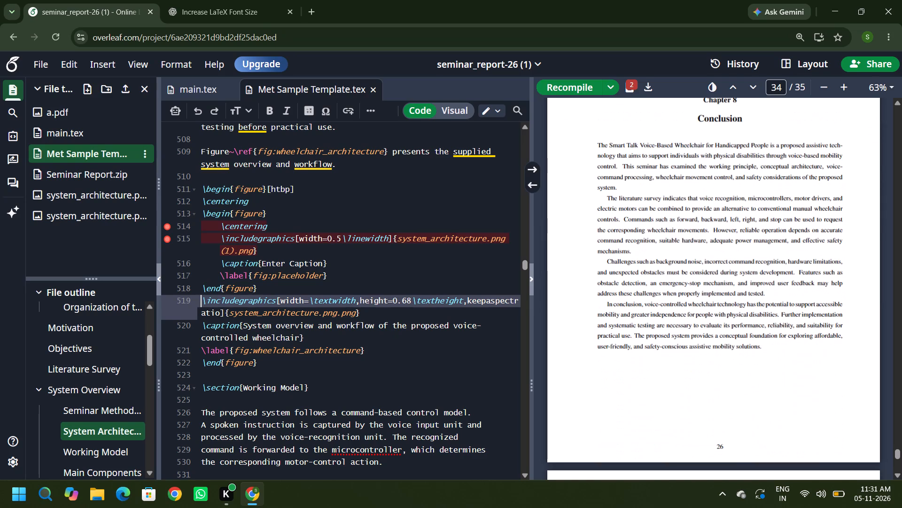
scroll(637, 291, down, 6)
scroll(636, 294, up, 7)
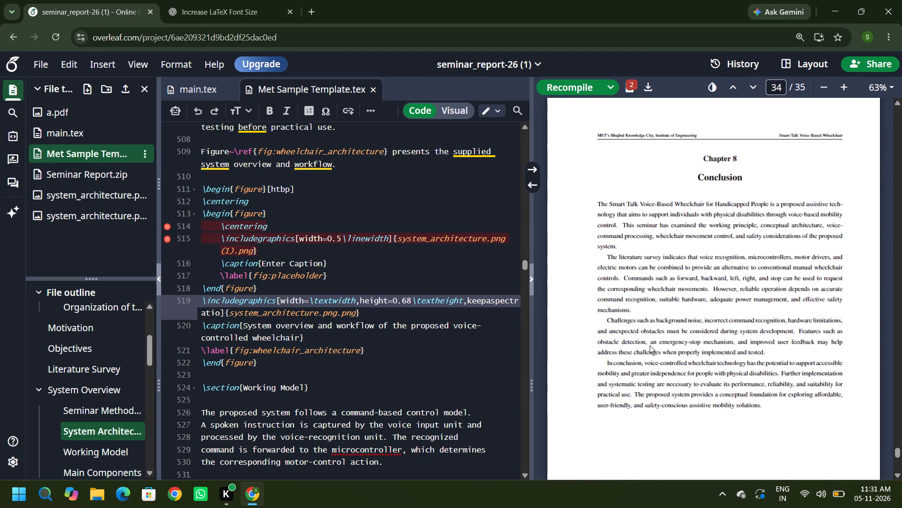
In the Conclusion source, merge the paragraph starting "The literature survey indicates" into the first paragraph, separated by a space.
double_click(653, 217)
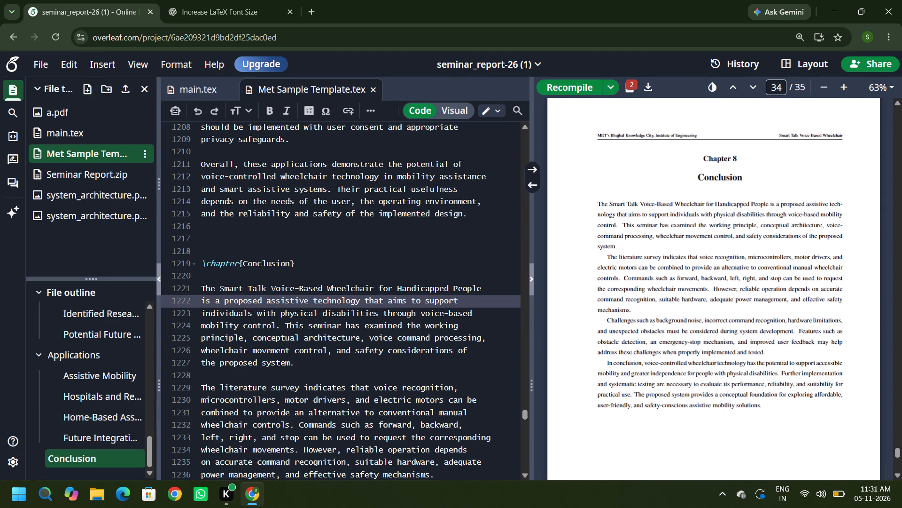
scroll(355, 292, down, 4)
scroll(354, 292, up, 2)
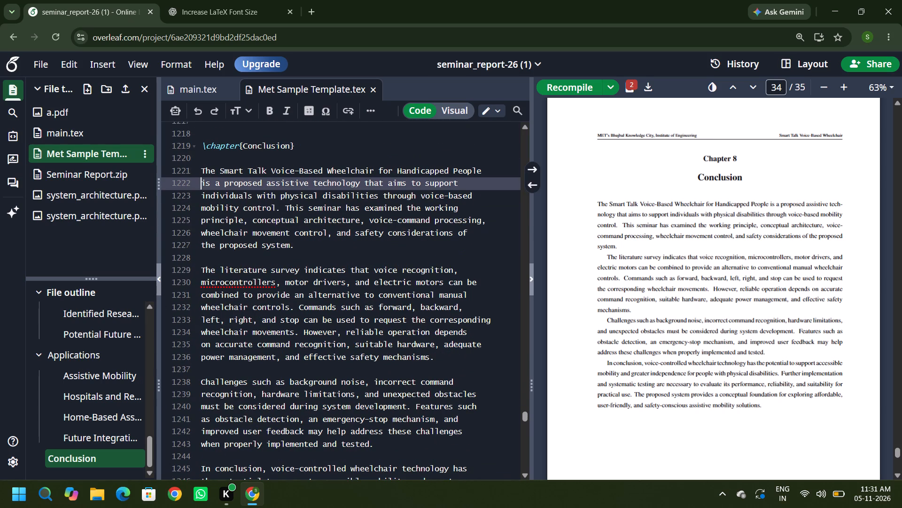
click(200, 265)
key(BackSpace)
key(BackSpace)
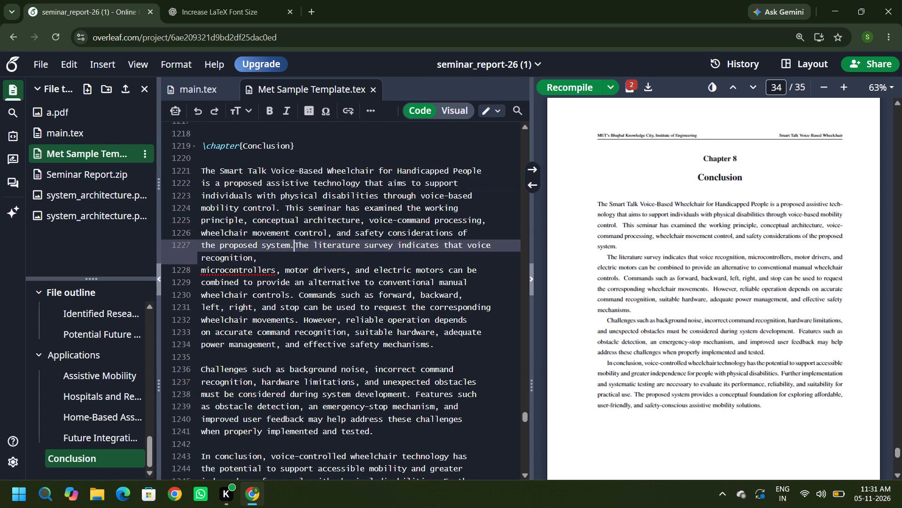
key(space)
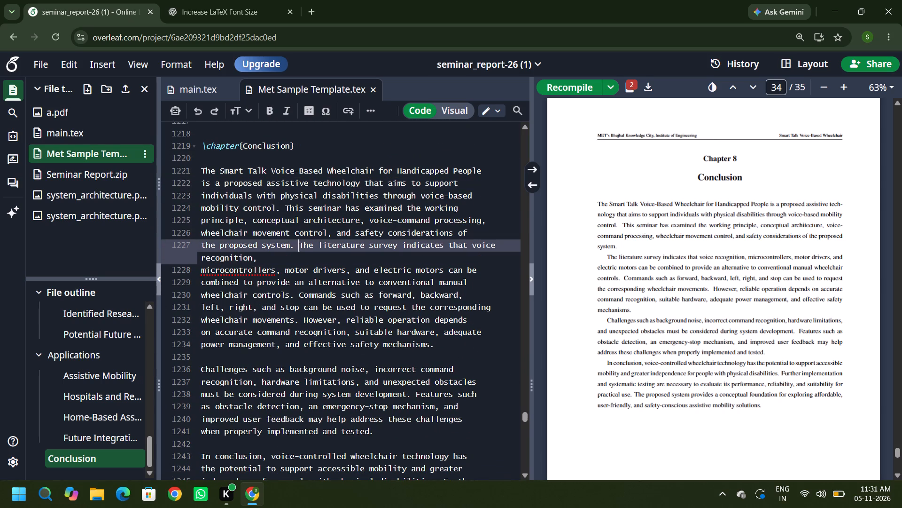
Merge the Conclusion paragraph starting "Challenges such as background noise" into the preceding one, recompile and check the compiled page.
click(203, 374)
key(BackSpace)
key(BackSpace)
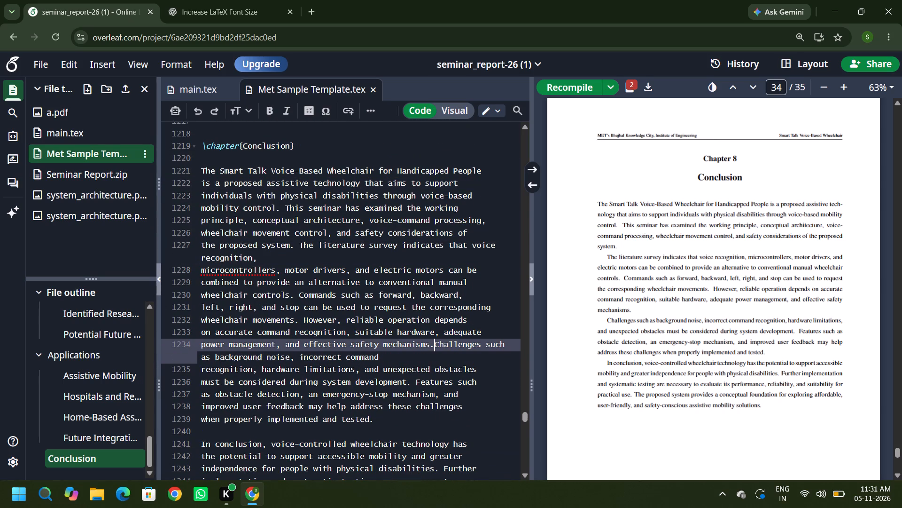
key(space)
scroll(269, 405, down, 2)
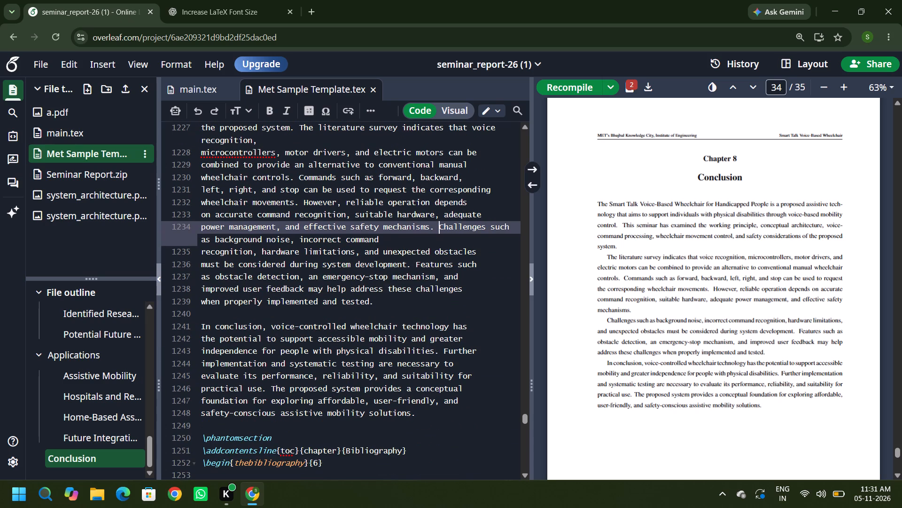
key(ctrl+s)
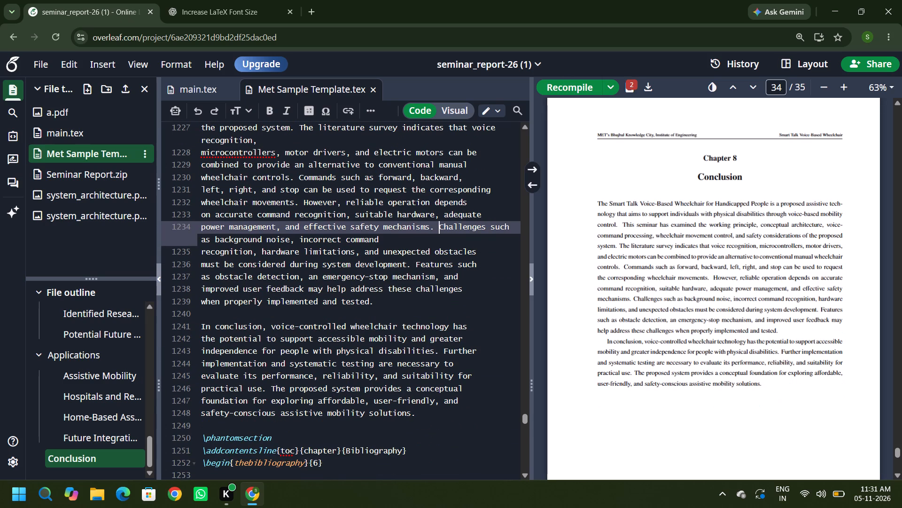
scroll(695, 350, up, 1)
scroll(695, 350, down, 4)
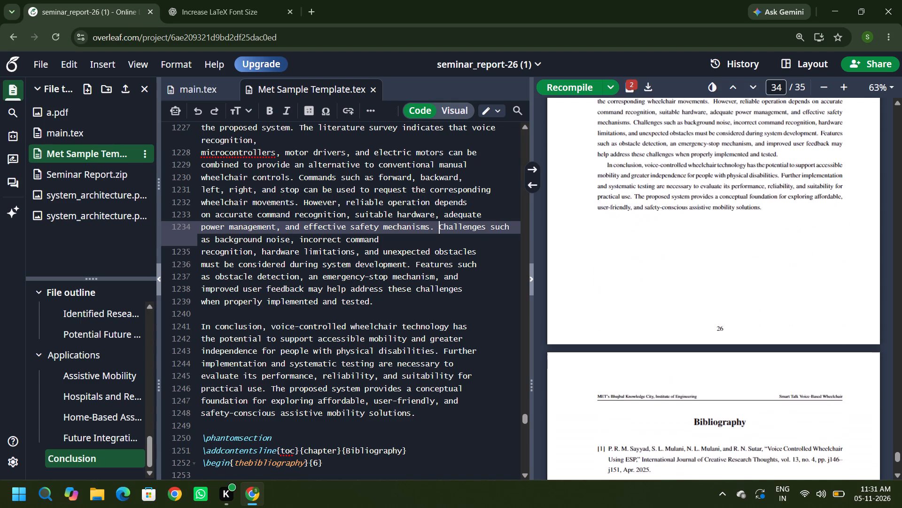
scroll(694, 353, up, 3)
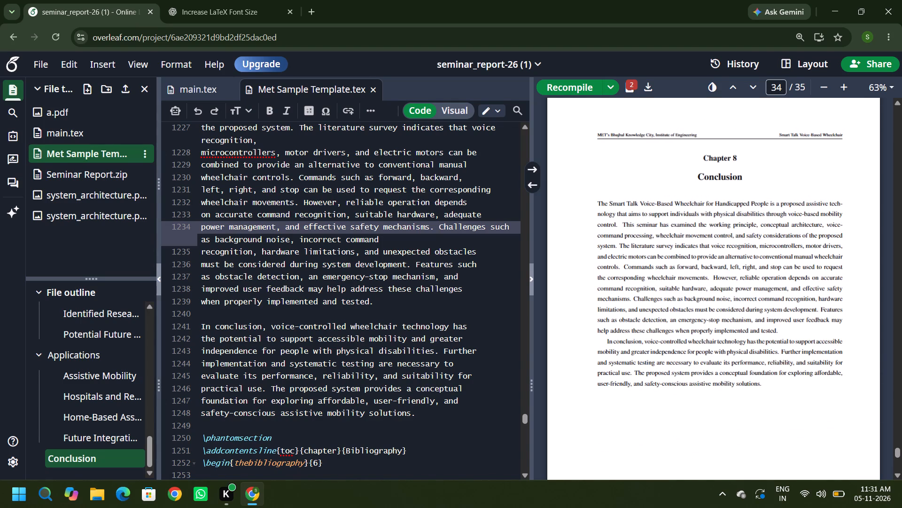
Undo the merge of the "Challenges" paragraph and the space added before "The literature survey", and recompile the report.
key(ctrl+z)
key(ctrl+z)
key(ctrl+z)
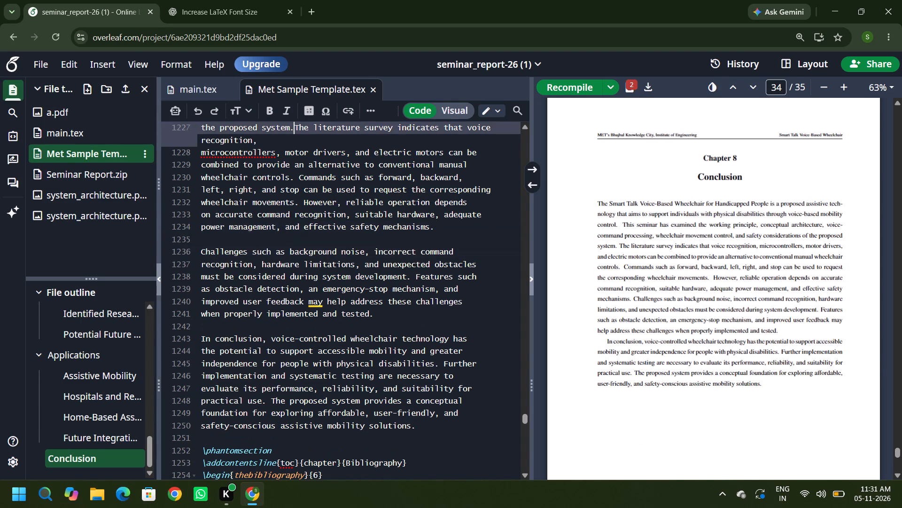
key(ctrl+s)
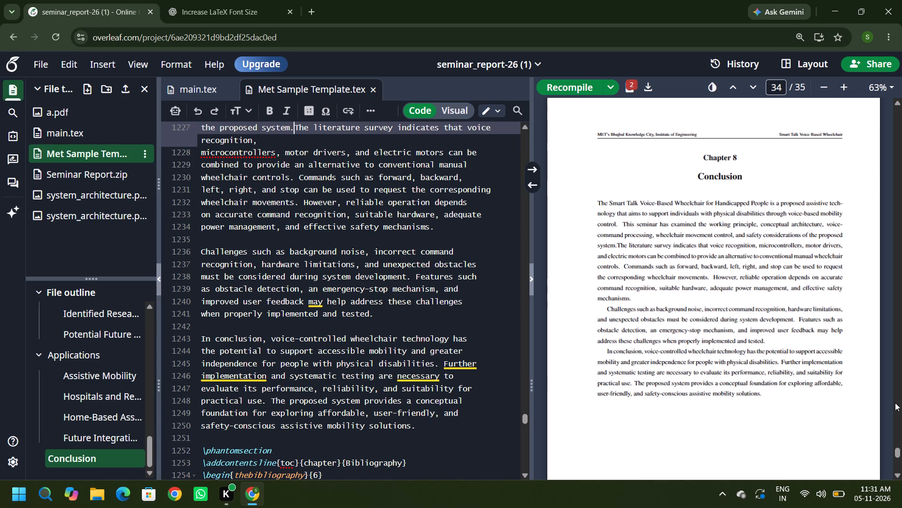
Skim back from the Conclusion through the LaTeX source to Ethical Considerations and through the compiled pages to Applications.
scroll(900, 385, down, 1)
scroll(828, 400, down, 2)
scroll(828, 400, up, 7)
scroll(372, 352, up, 4)
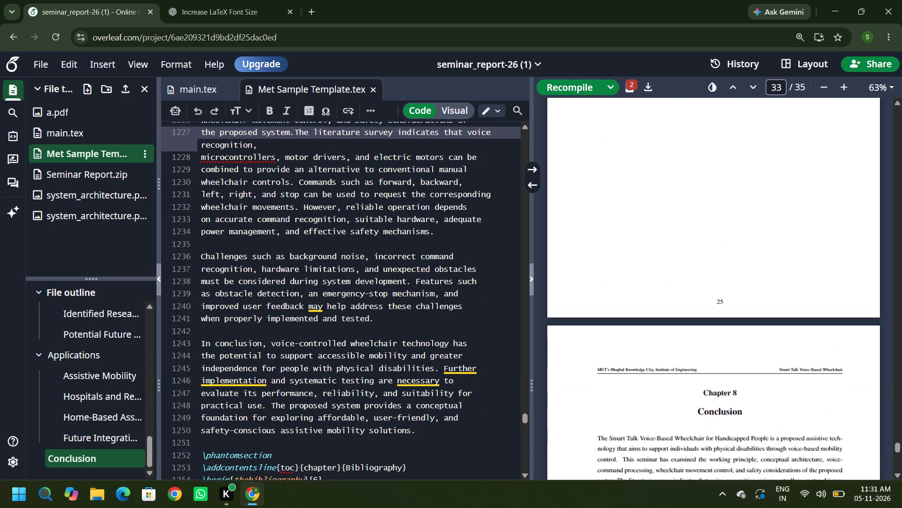
scroll(372, 352, up, 16)
scroll(355, 344, up, 15)
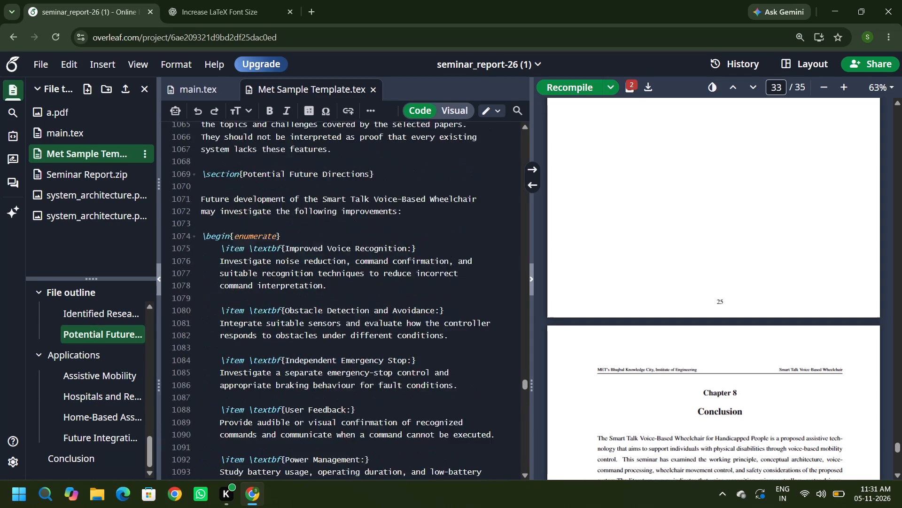
scroll(355, 344, up, 20)
scroll(356, 344, up, 7)
scroll(817, 298, up, 4)
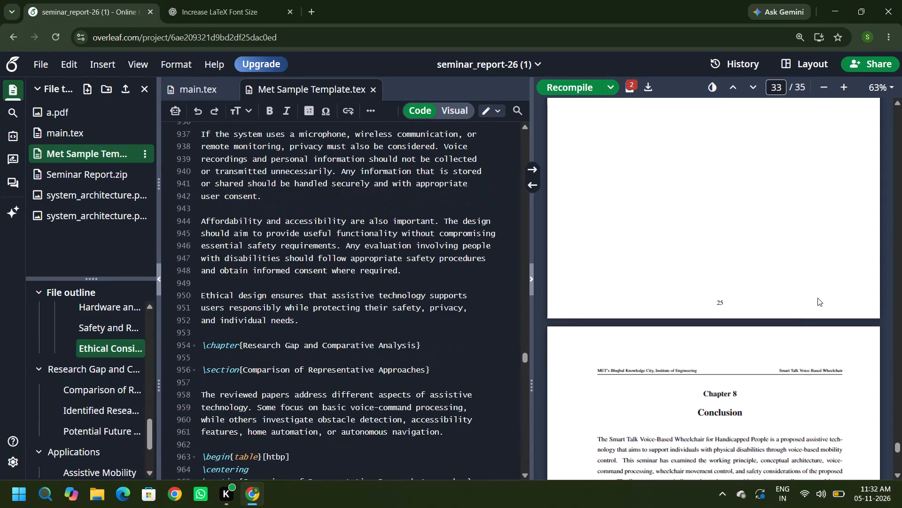
scroll(817, 298, up, 16)
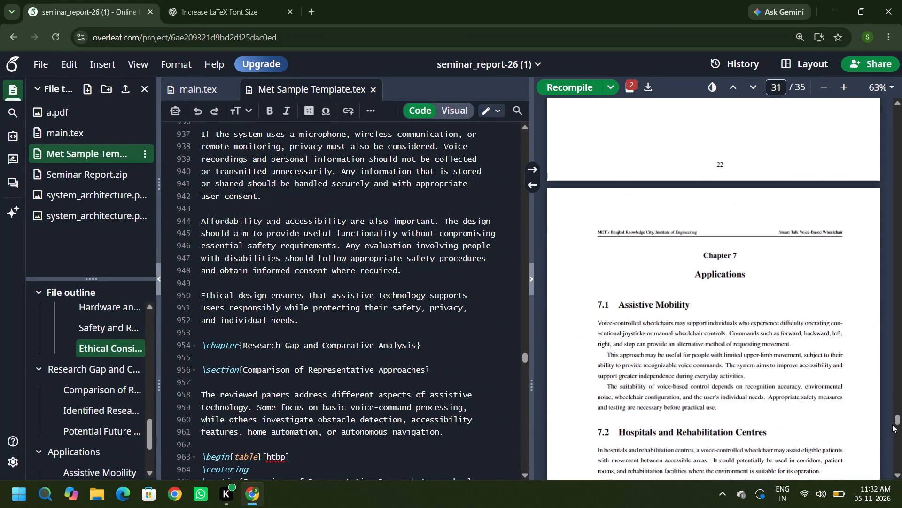
Go back to the first compiled page and review the title page, Certificate, Acknowledgements and Abstract for layout.
drag(895, 421, 893, 110)
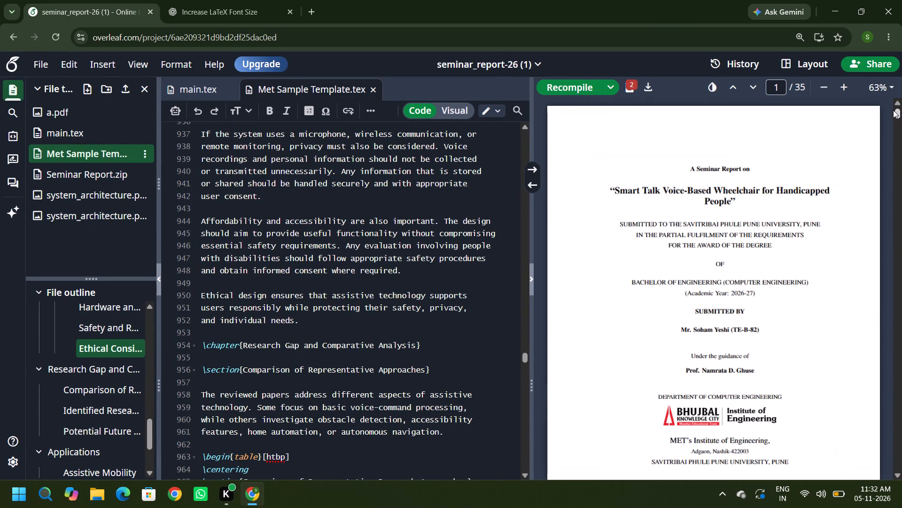
scroll(651, 253, down, 3)
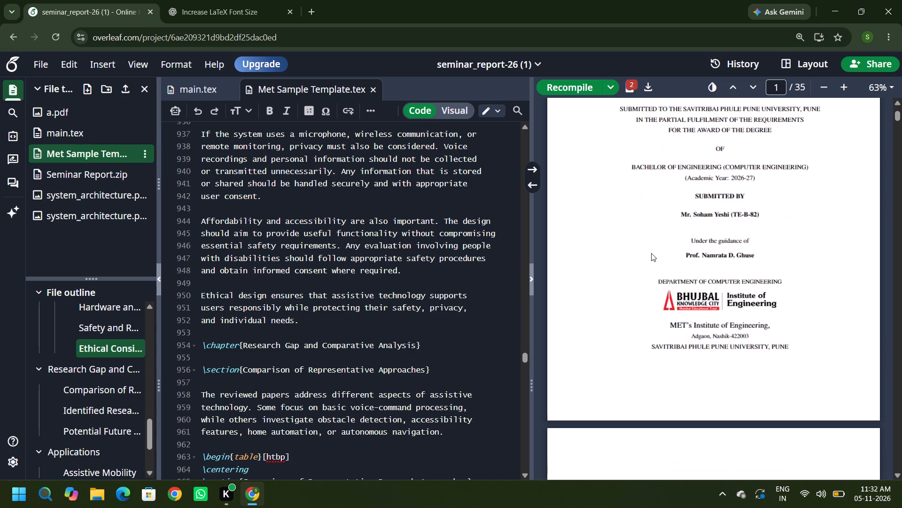
scroll(651, 253, down, 4)
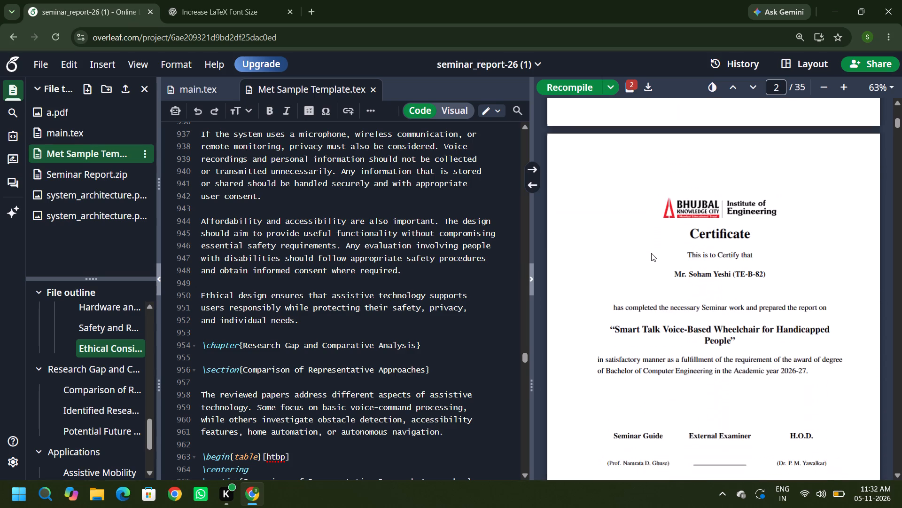
scroll(651, 253, down, 10)
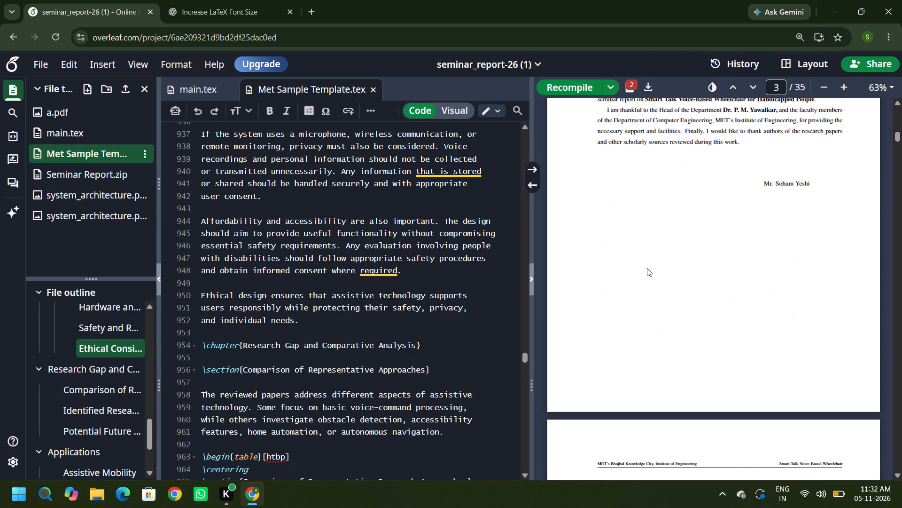
scroll(646, 269, down, 3)
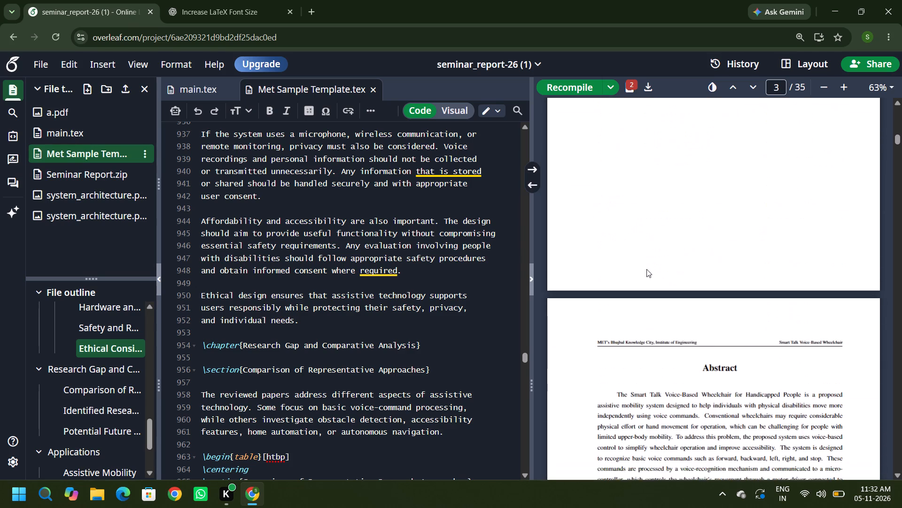
Review the compiled Contents, List of Figures and List of Tables pages for layout and entries.
scroll(646, 269, down, 7)
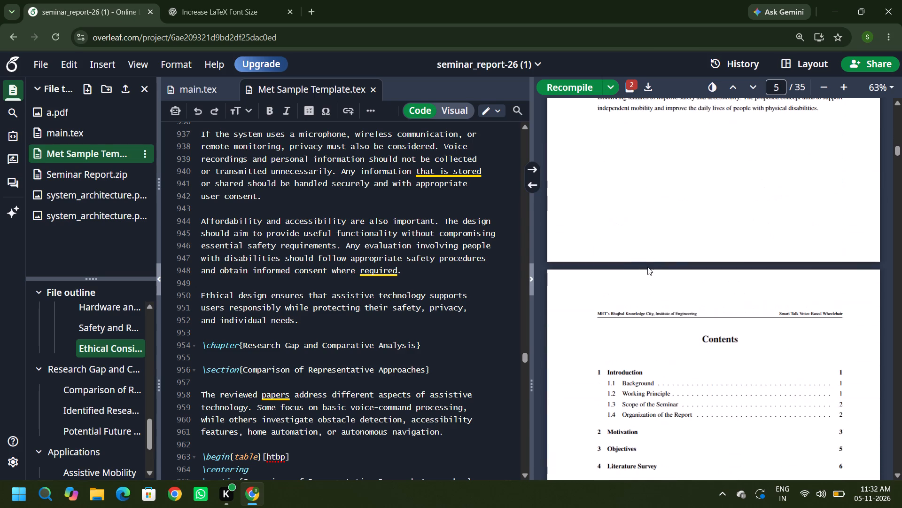
scroll(647, 267, down, 8)
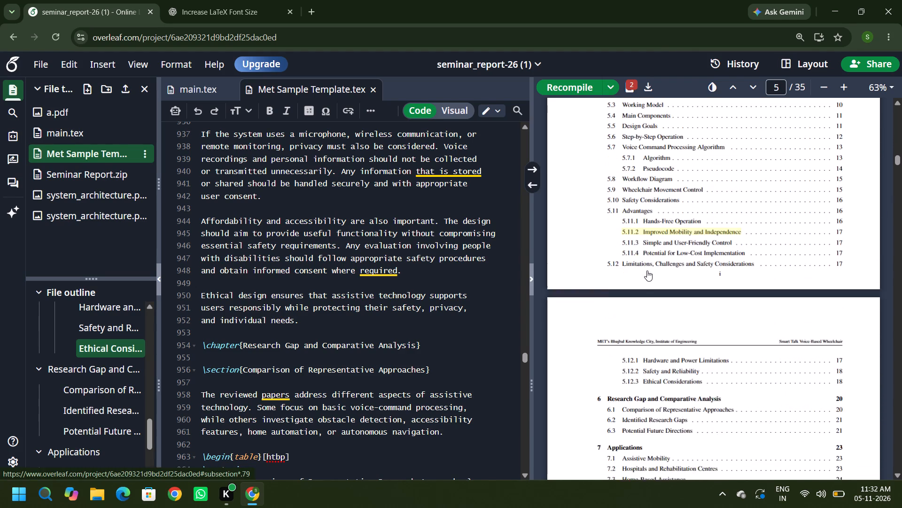
scroll(647, 270, down, 7)
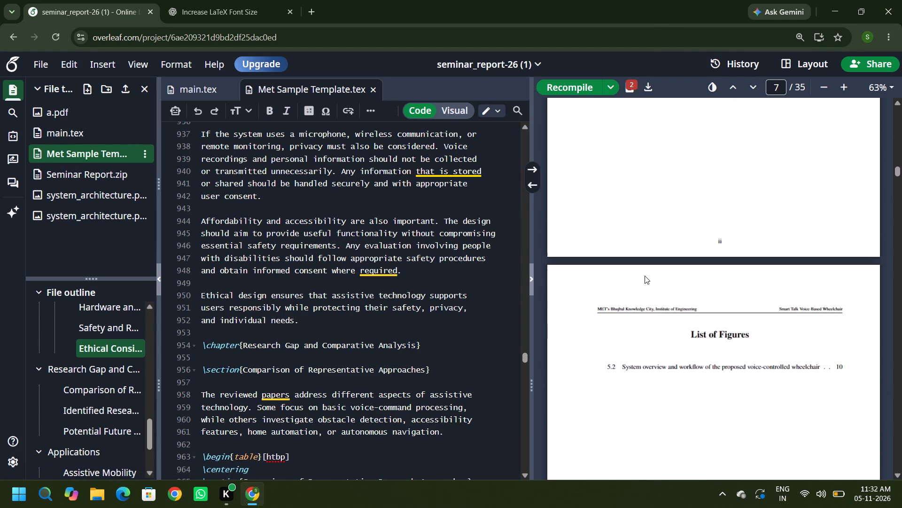
scroll(643, 281, down, 10)
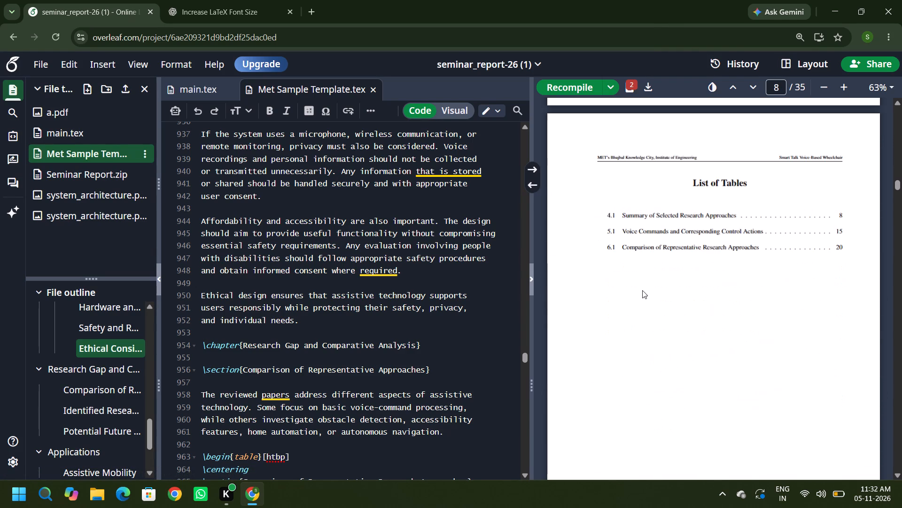
Review the compiled Introduction chapter and locate the Voice Recognition item of its Working Principle section in the LaTeX source.
scroll(642, 289, down, 9)
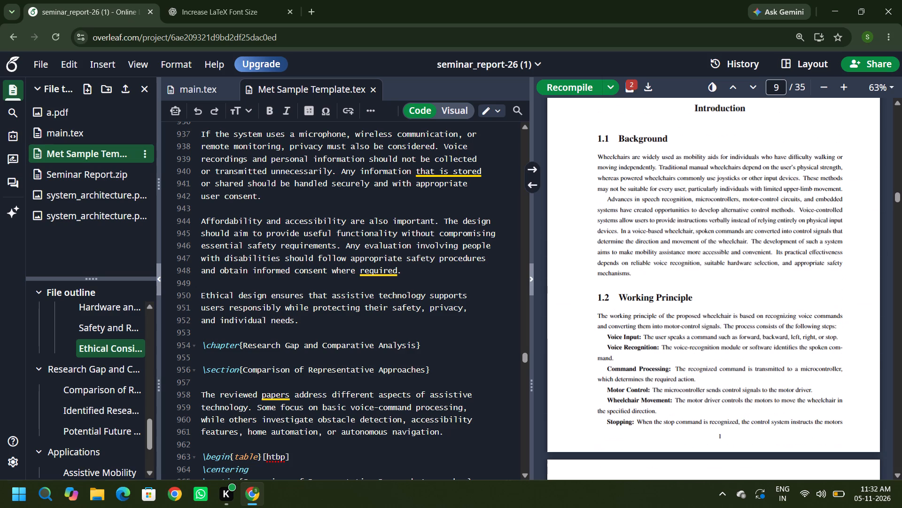
scroll(643, 291, down, 2)
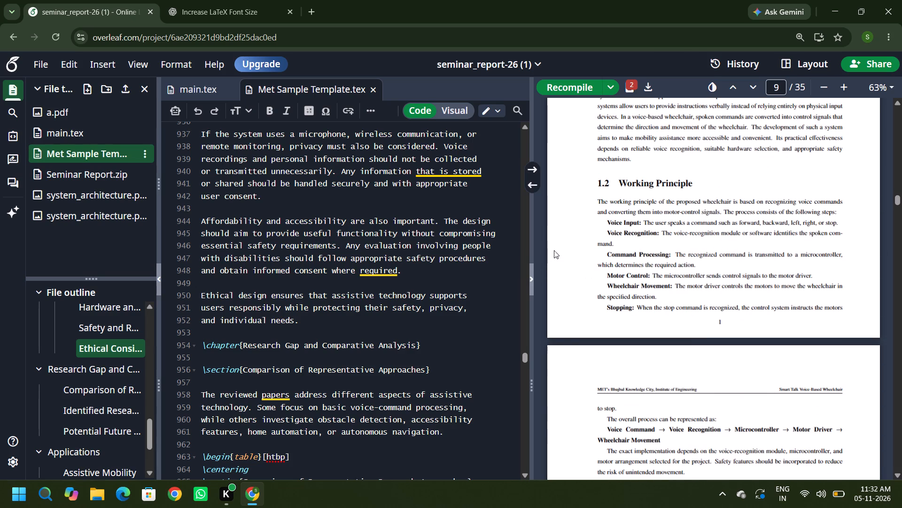
double_click(602, 240)
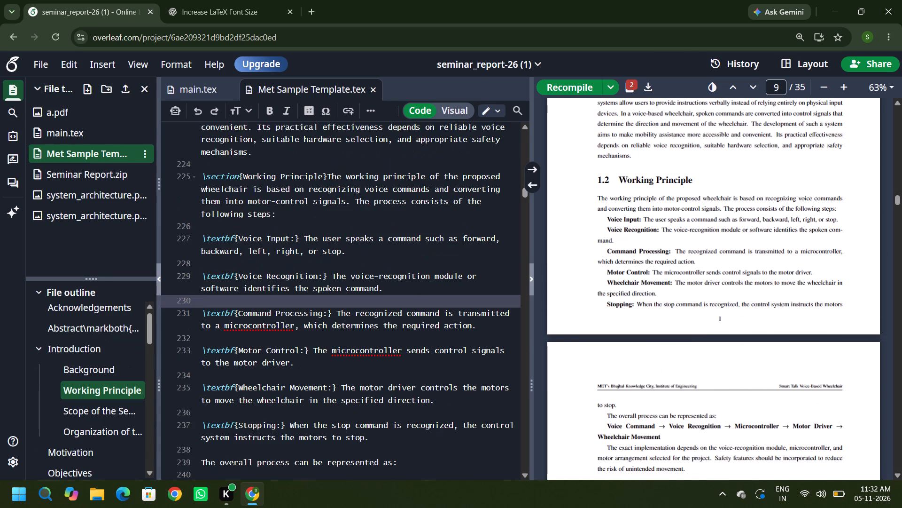
scroll(592, 253, down, 3)
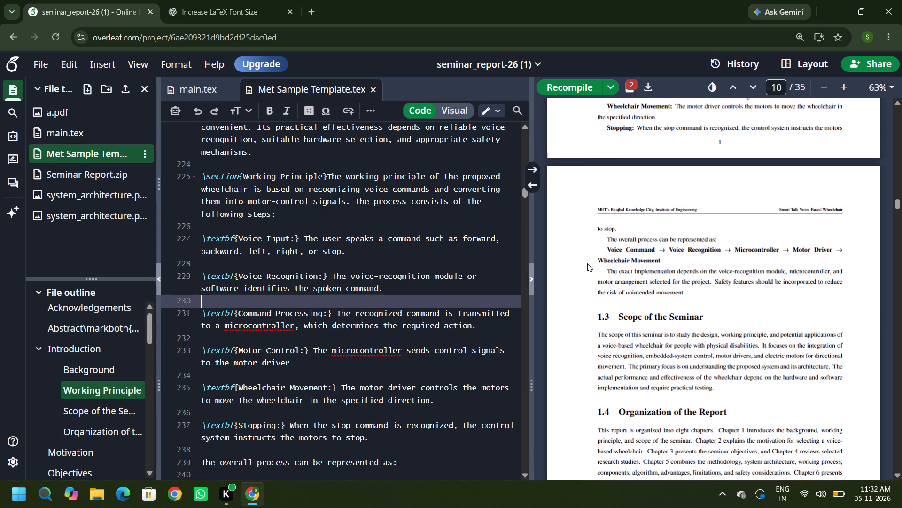
scroll(599, 245, up, 1)
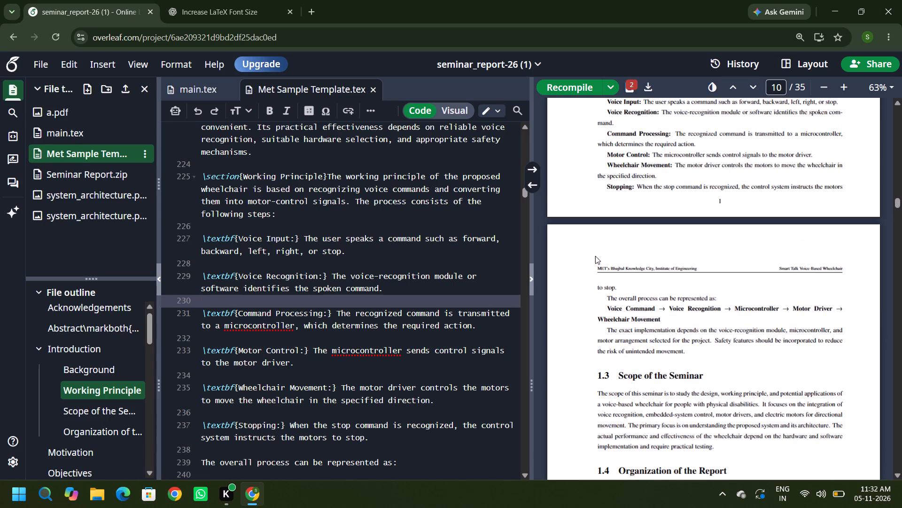
scroll(594, 262, up, 1)
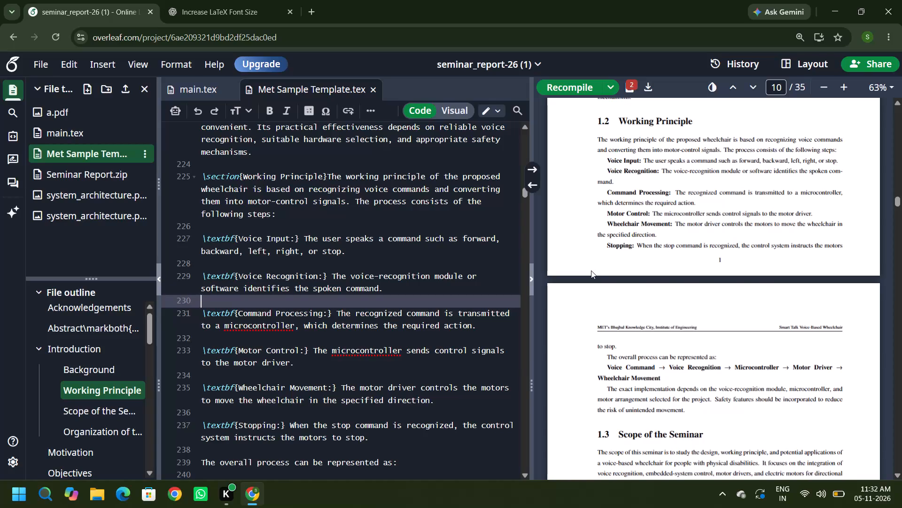
scroll(591, 270, down, 9)
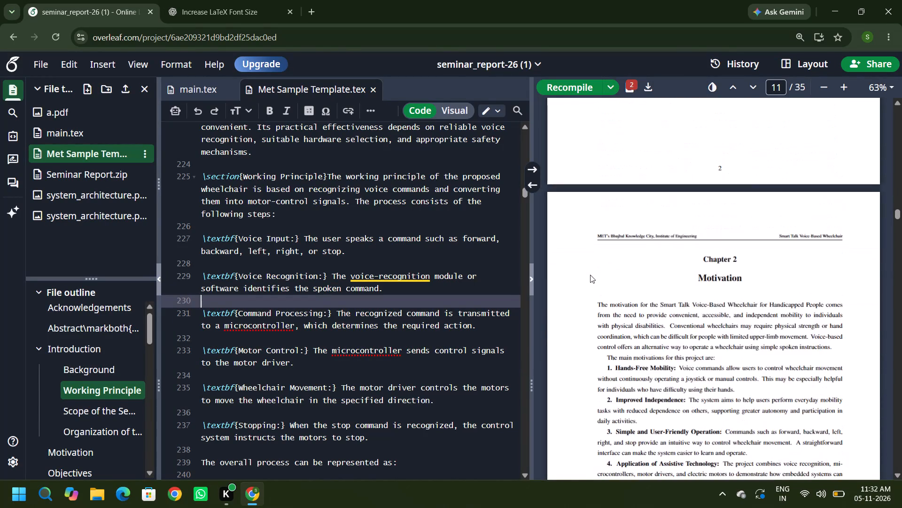
Review the compiled Motivation chapter and the start of the Objectives chapter for layout.
scroll(590, 275, up, 6)
scroll(590, 275, down, 7)
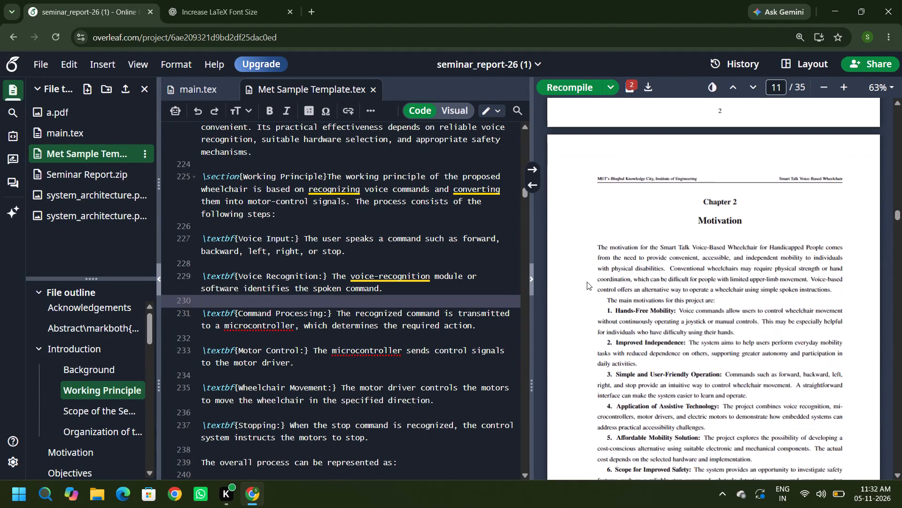
scroll(587, 282, down, 2)
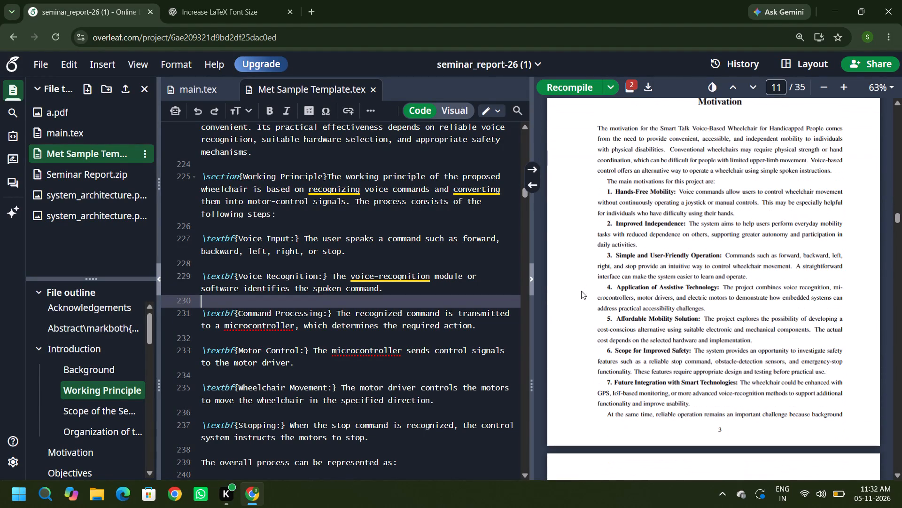
scroll(581, 291, down, 2)
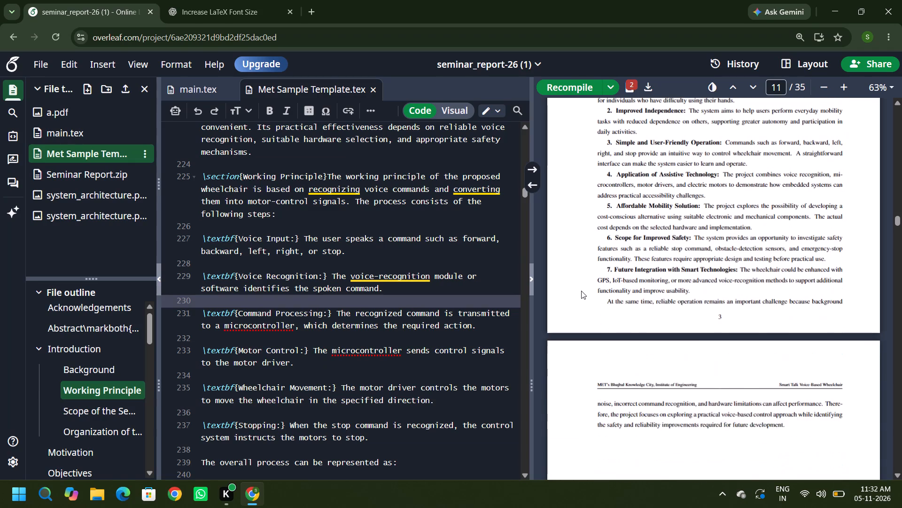
scroll(581, 291, down, 11)
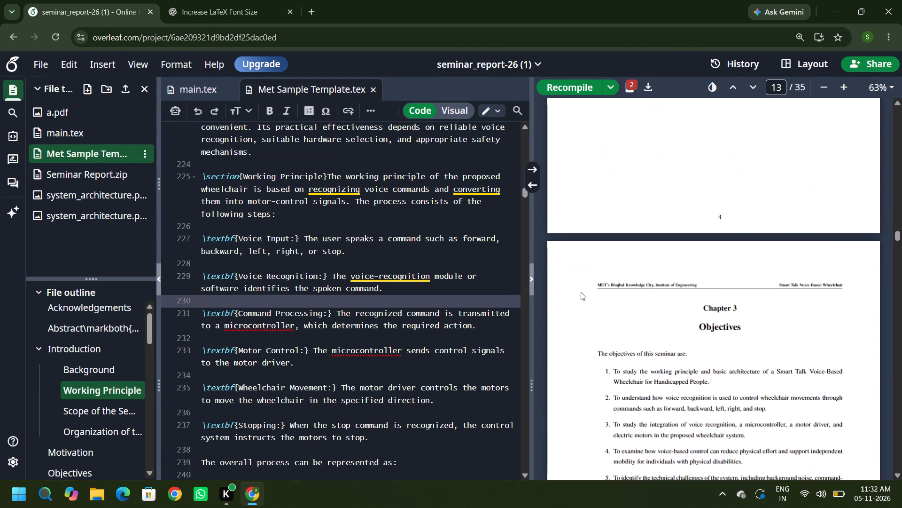
scroll(581, 292, up, 20)
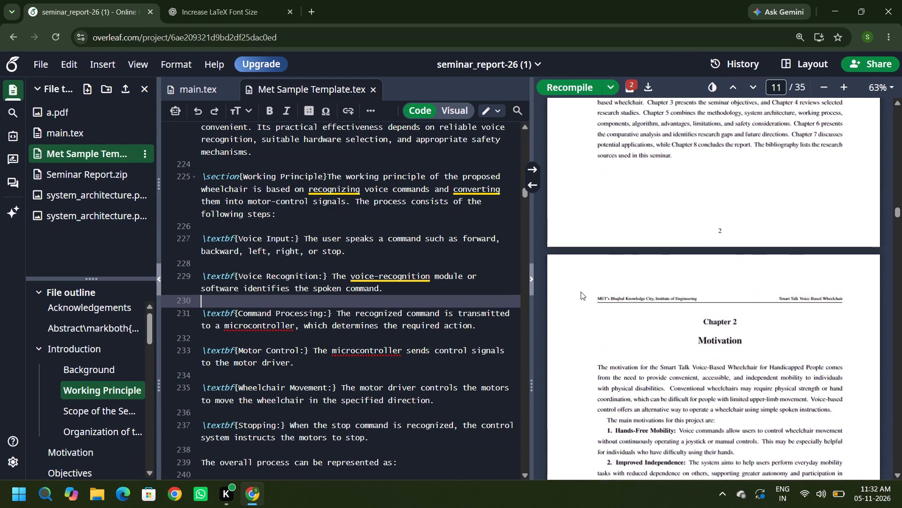
scroll(579, 295, up, 8)
scroll(575, 305, down, 1)
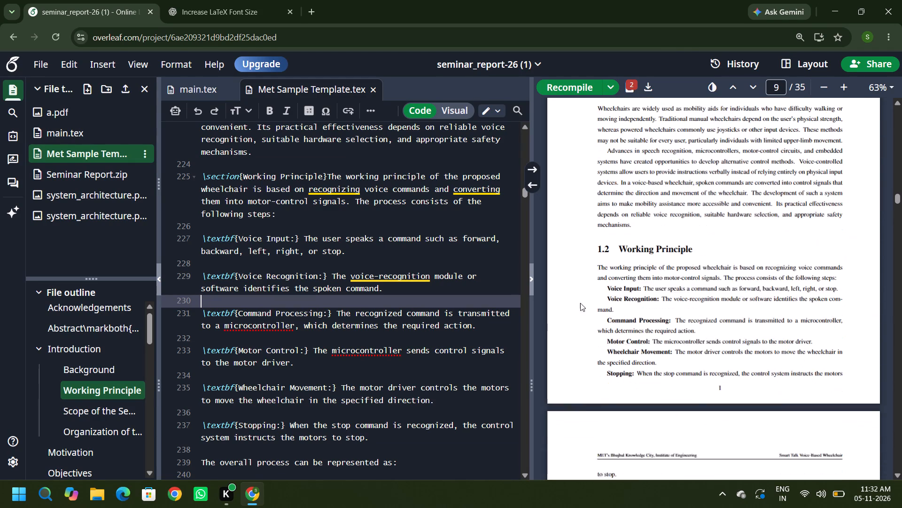
scroll(594, 293, down, 2)
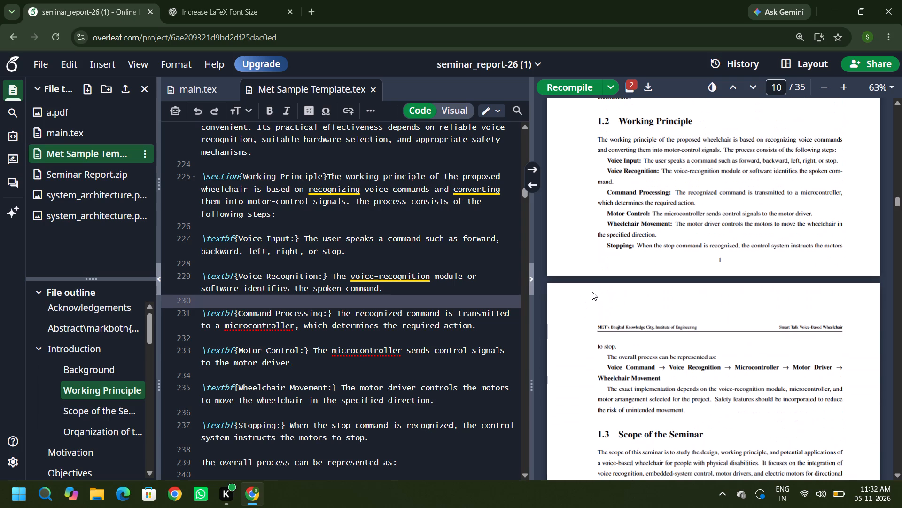
key(shift+super+s)
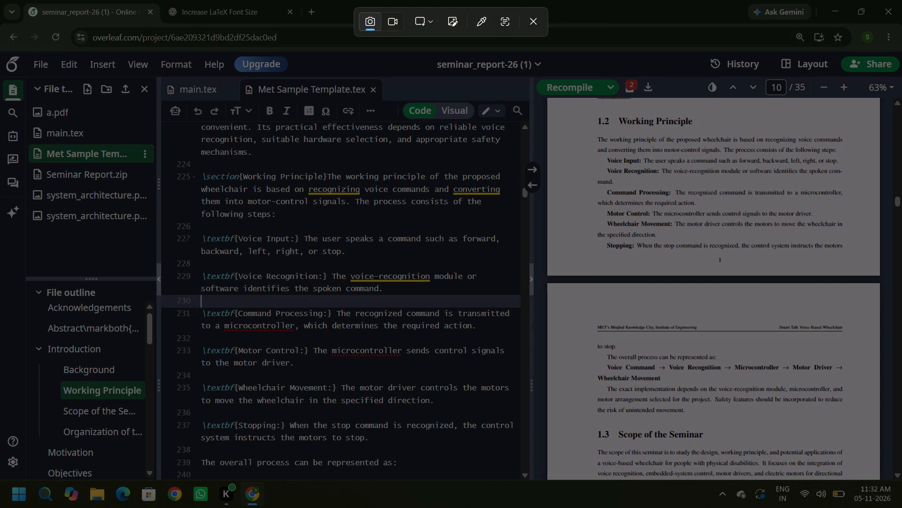
drag(0, 26, 822, 507)
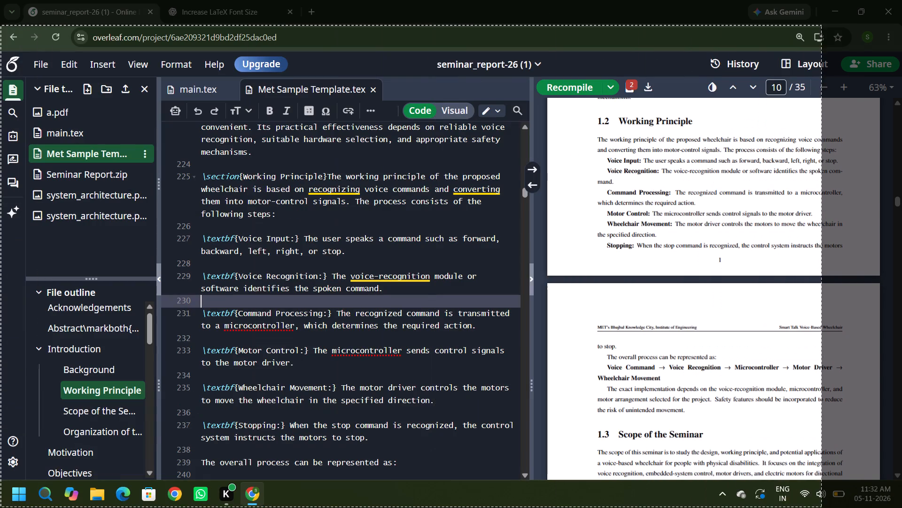
drag(822, 507, 893, 488)
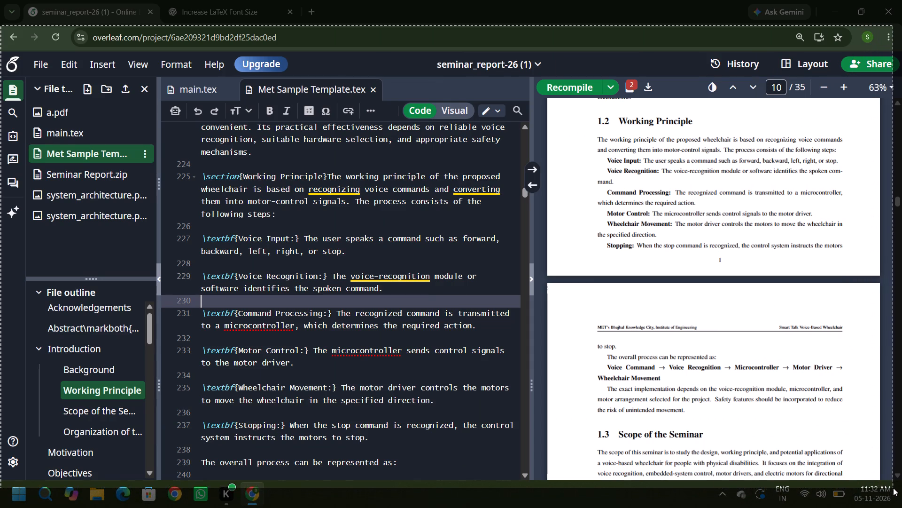
drag(893, 488, 895, 486)
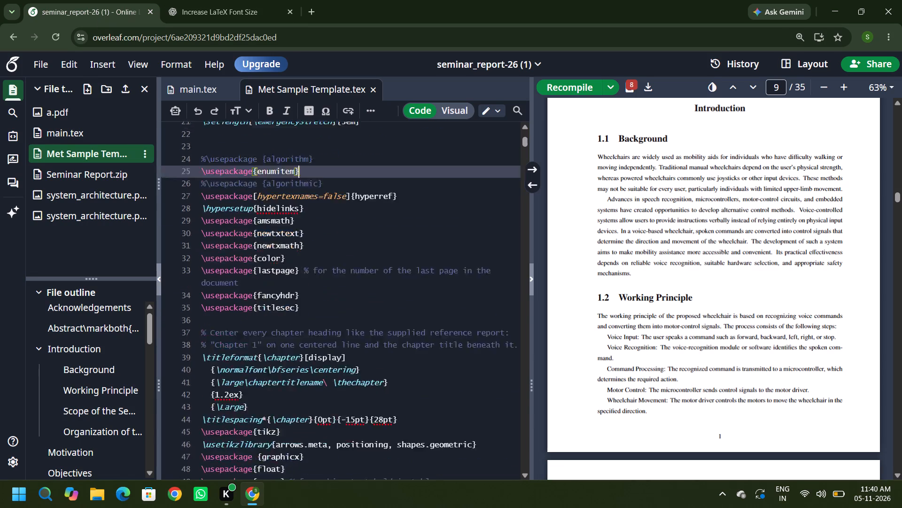
scroll(408, 349, down, 13)
scroll(300, 356, down, 6)
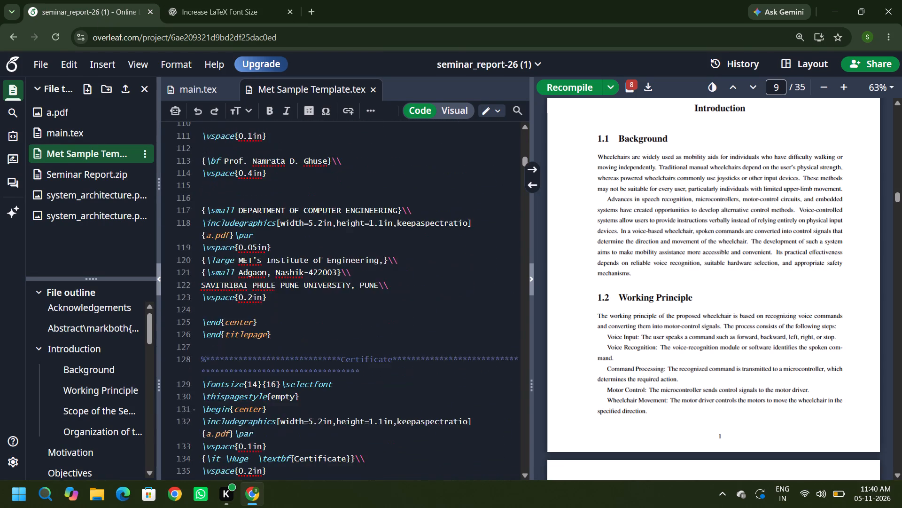
scroll(309, 343, down, 16)
scroll(312, 352, down, 7)
scroll(312, 355, up, 6)
scroll(313, 356, down, 6)
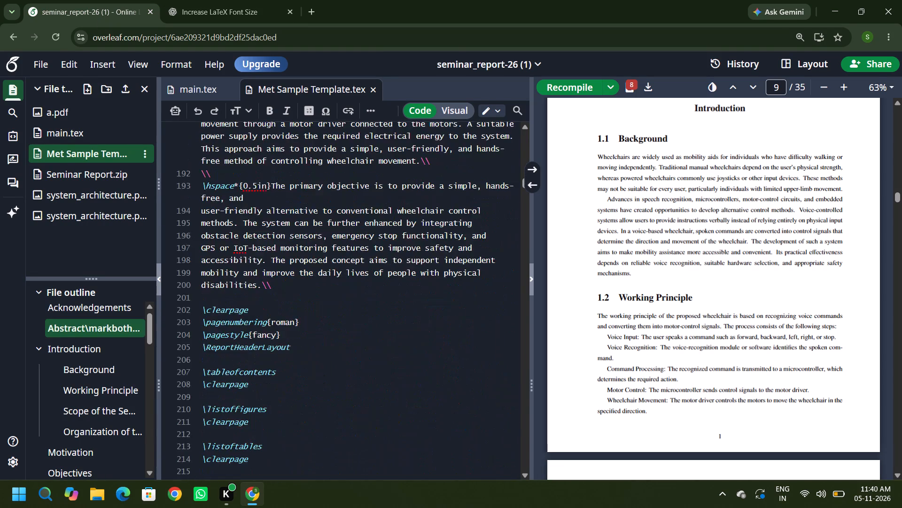
scroll(313, 356, down, 7)
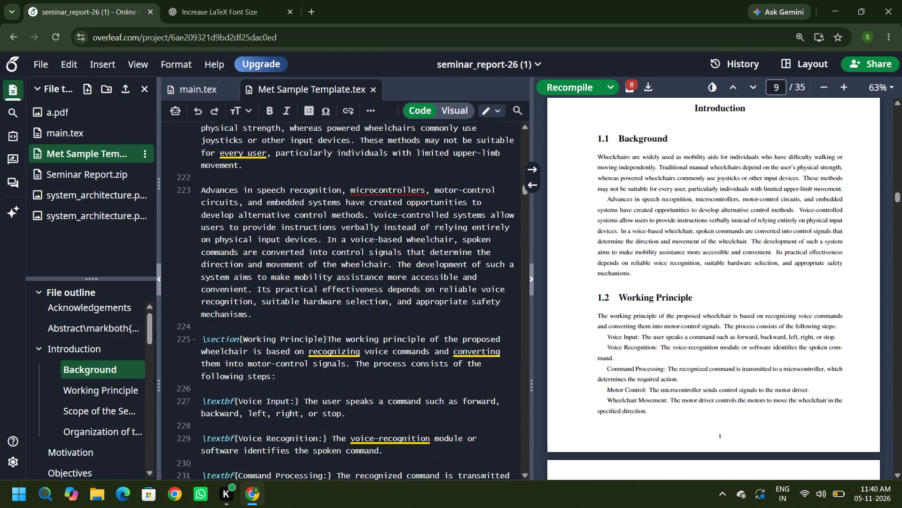
scroll(317, 358, down, 2)
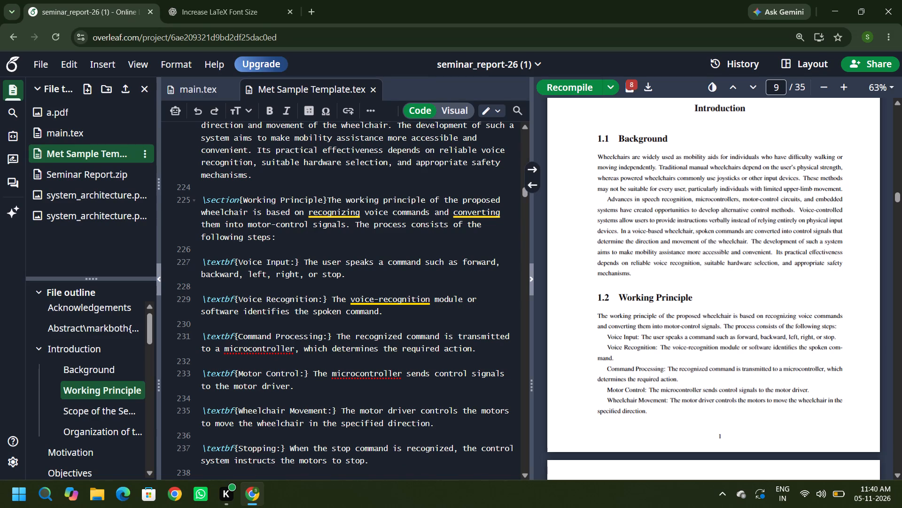
drag(202, 194, 383, 444)
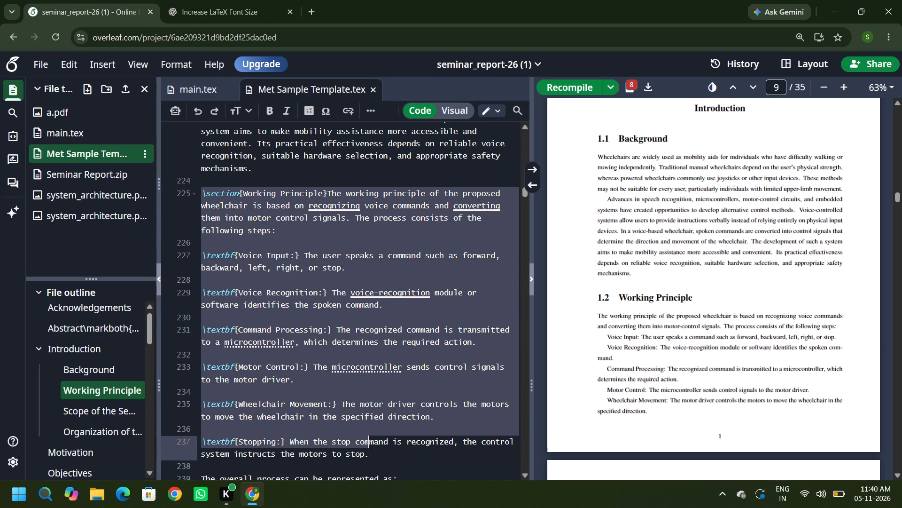
drag(383, 444, 392, 449)
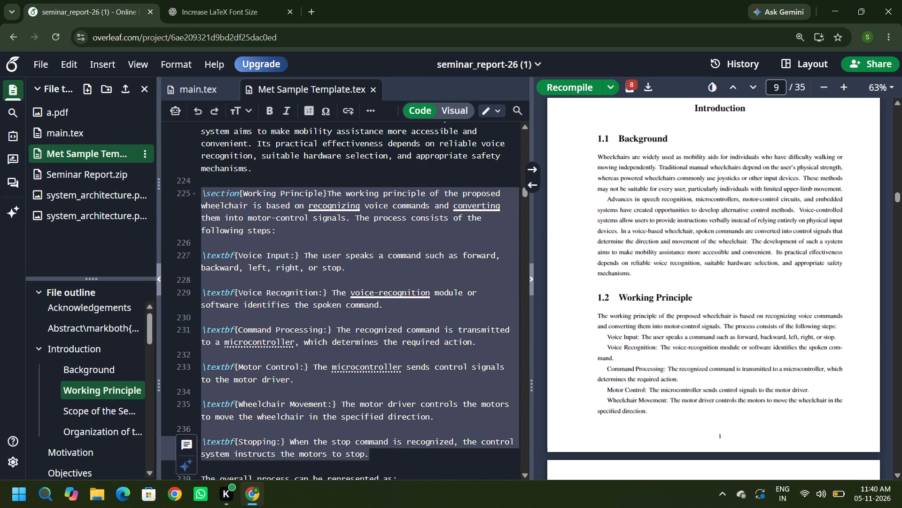
key(ctrl+v)
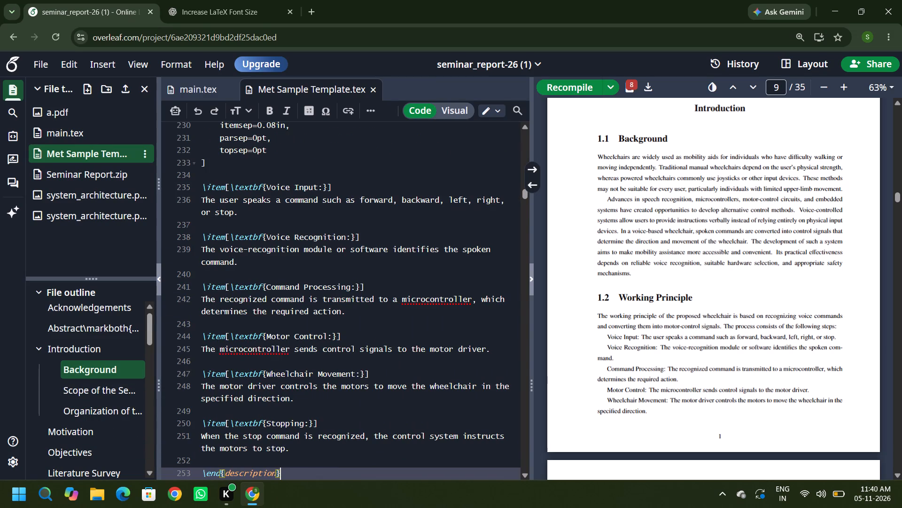
scroll(378, 419, down, 1)
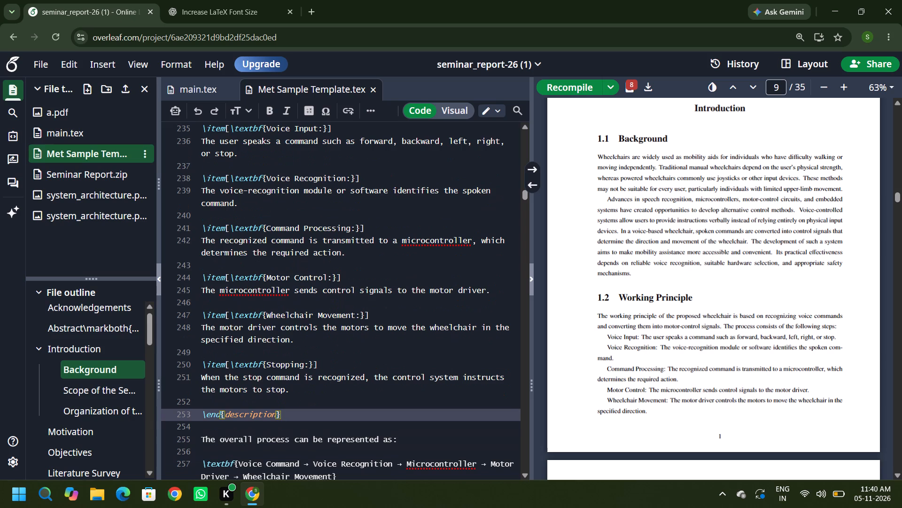
Recompile the report and check the layout of the Working Principle description list in the PDF preview.
key(ctrl+s)
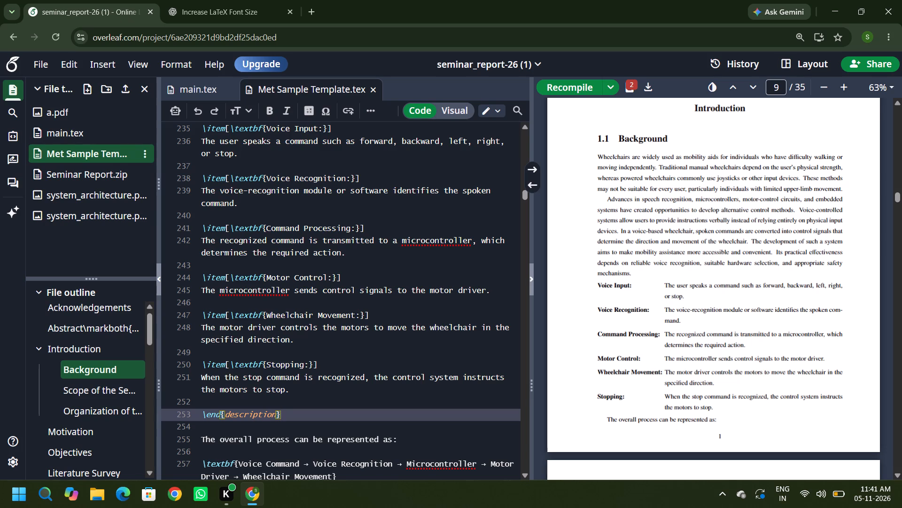
scroll(677, 410, down, 1)
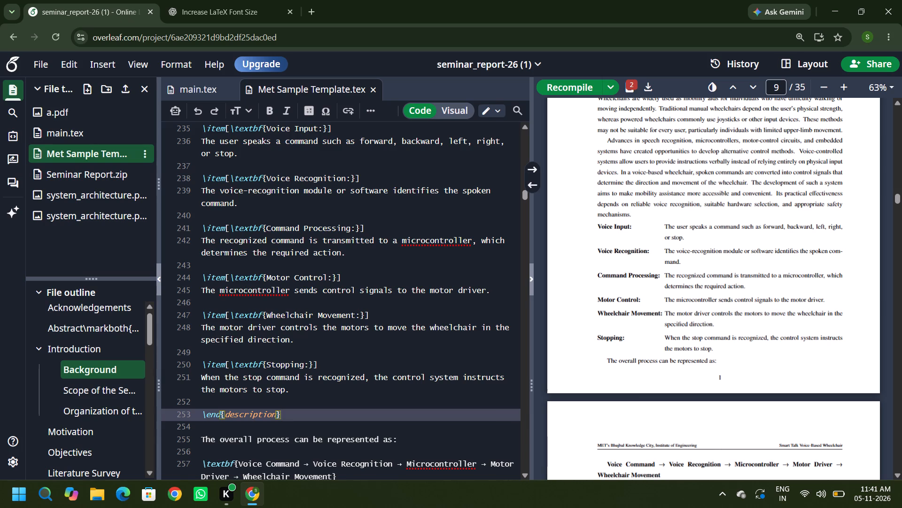
click(204, 440)
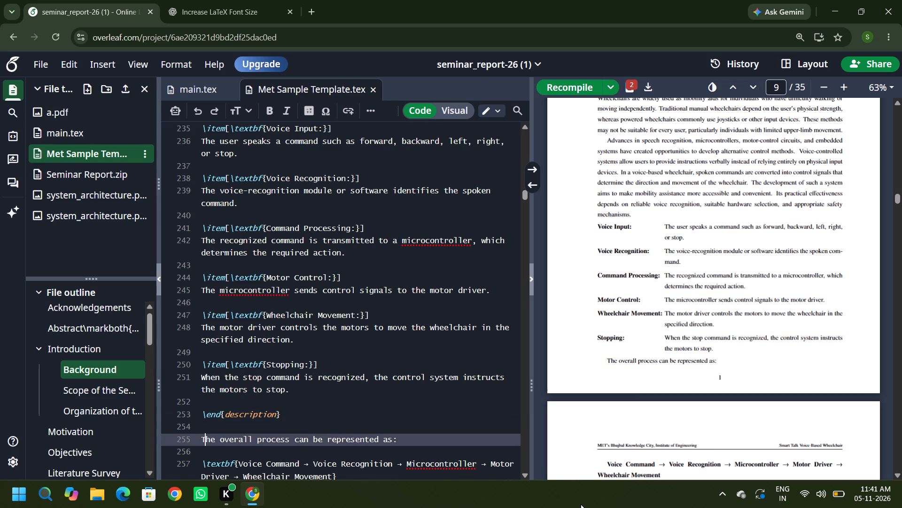
key(Left)
scroll(678, 349, up, 1)
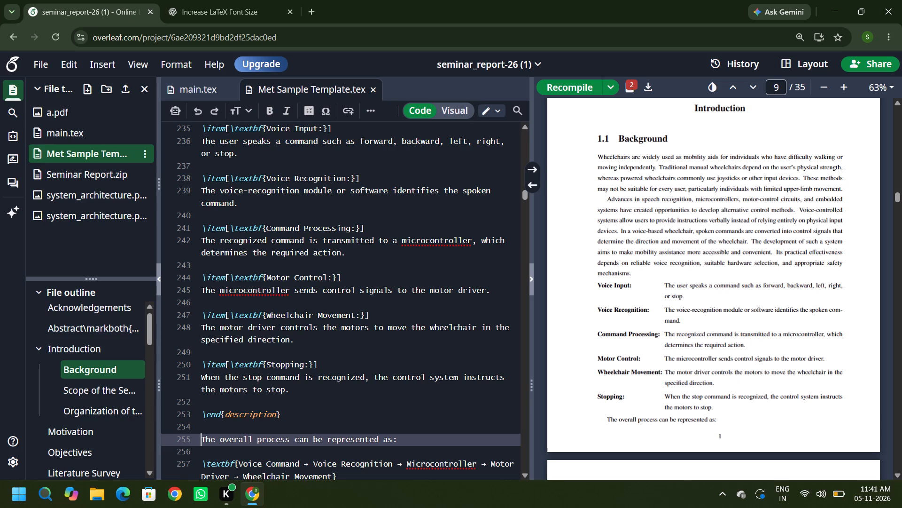
Undo the description list replacement, the \usepackage{enumitem} line and the preceding edit in the Conclusion chapter, and recompile the report.
key(ctrl+z)
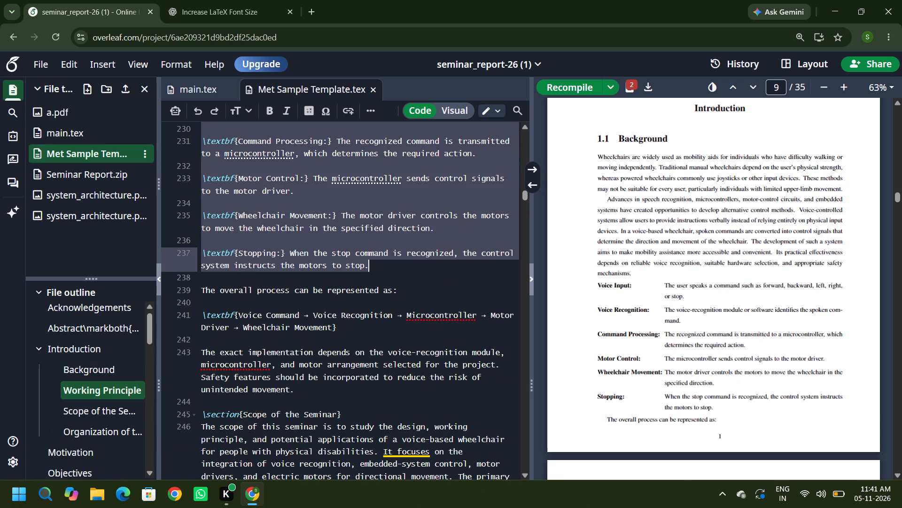
scroll(311, 334, up, 4)
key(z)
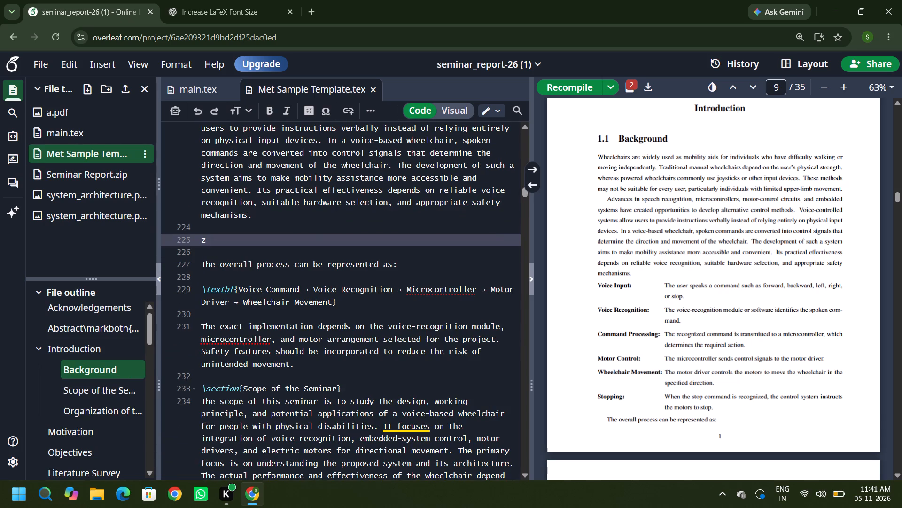
key(ctrl+z)
key(ctrl+z)
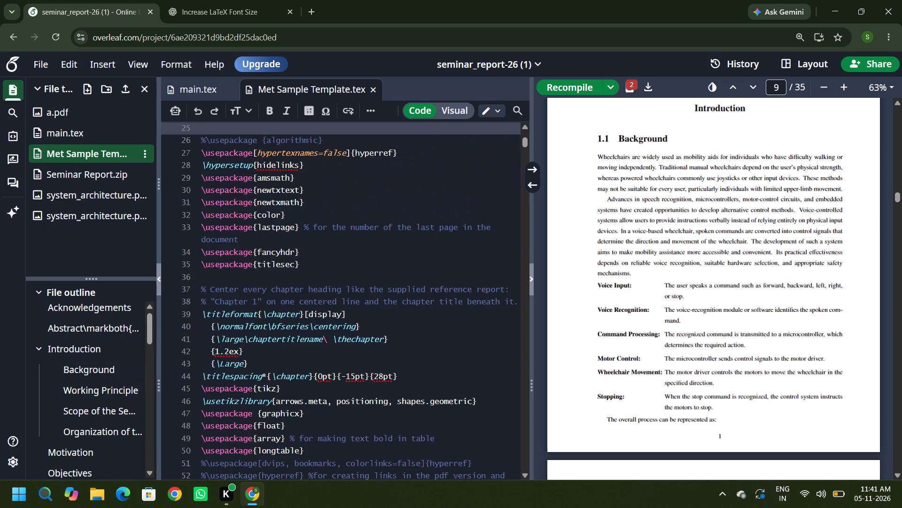
key(ctrl+z)
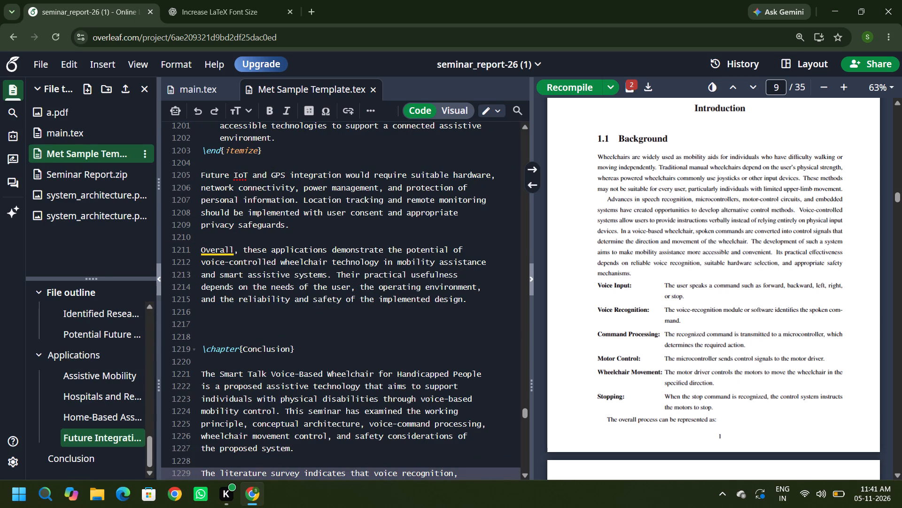
scroll(349, 363, down, 3)
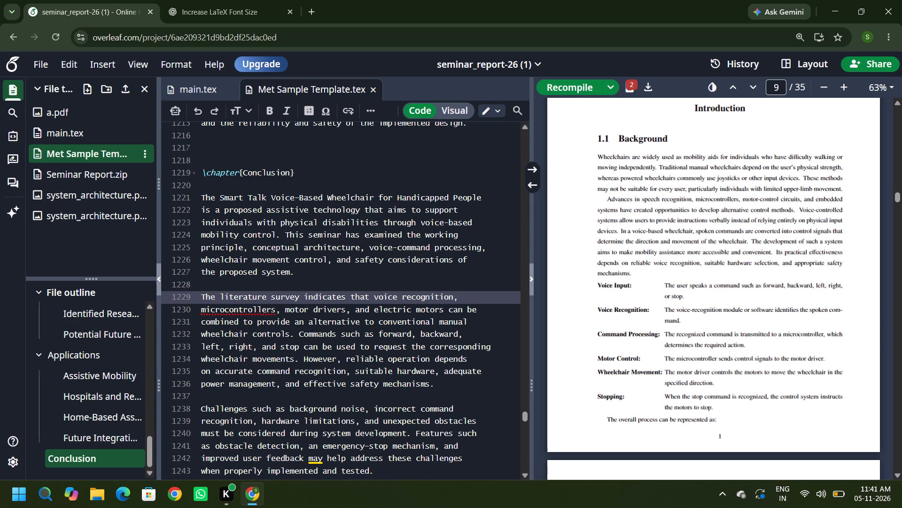
key(ctrl+s)
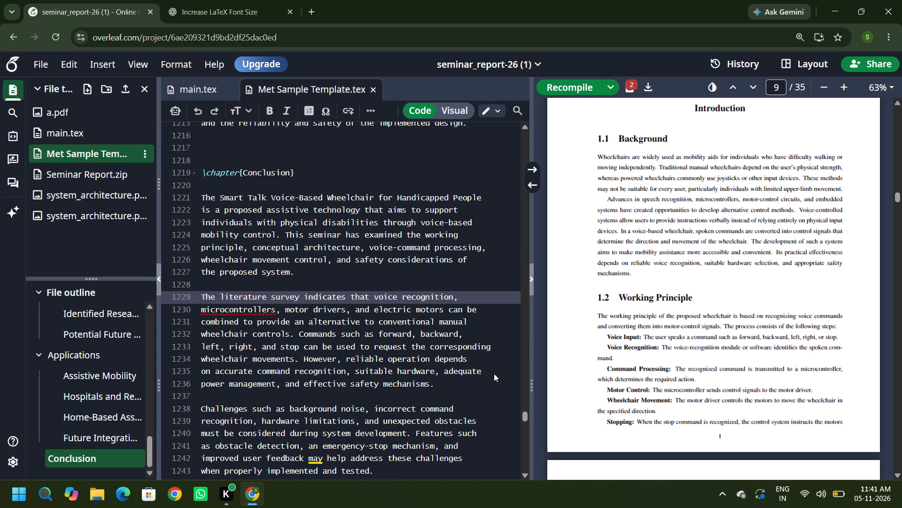
Remove the blank line before the Voice Input point so it directly follows "following steps:" on its own source line, and recompile.
scroll(271, 317, up, 2)
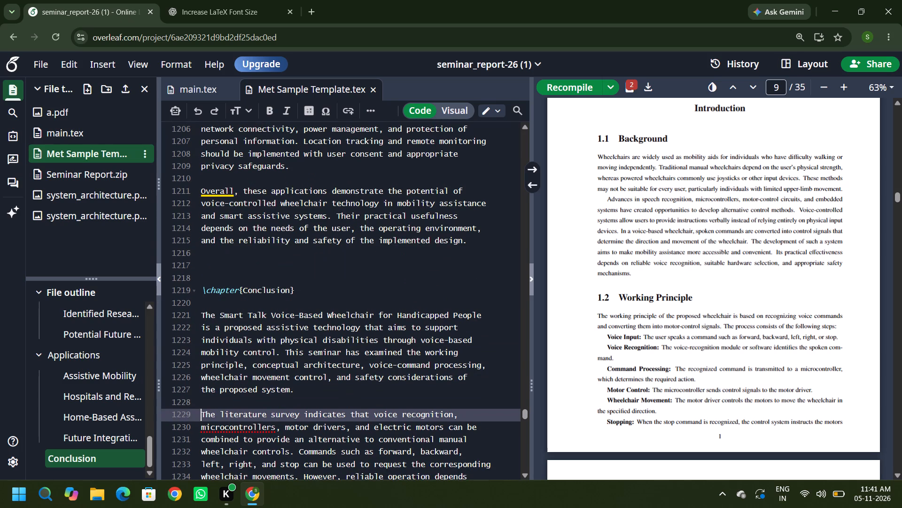
double_click(613, 336)
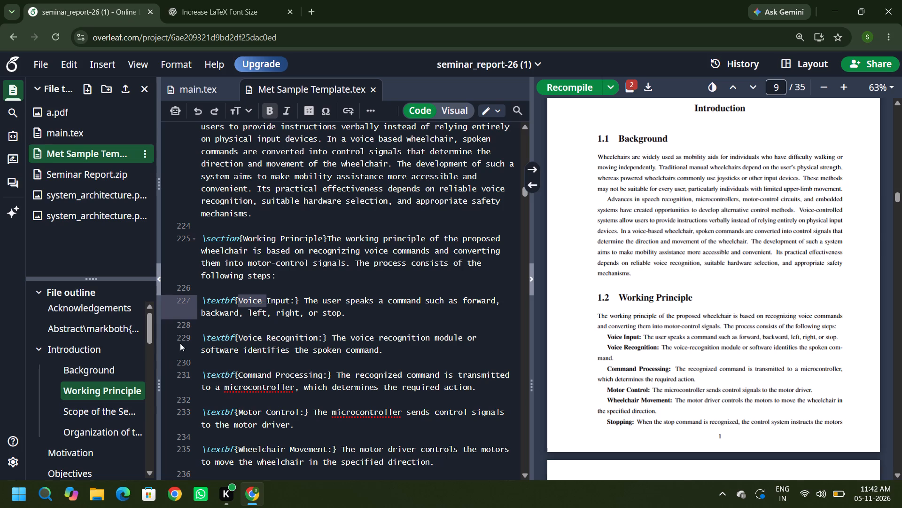
click(202, 305)
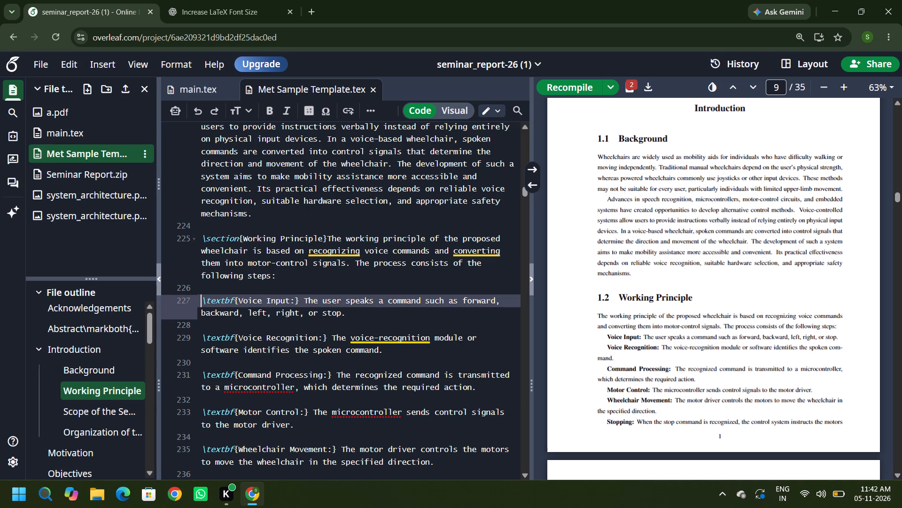
key(BackSpace)
key(BackSpace)
key(ctrl+s)
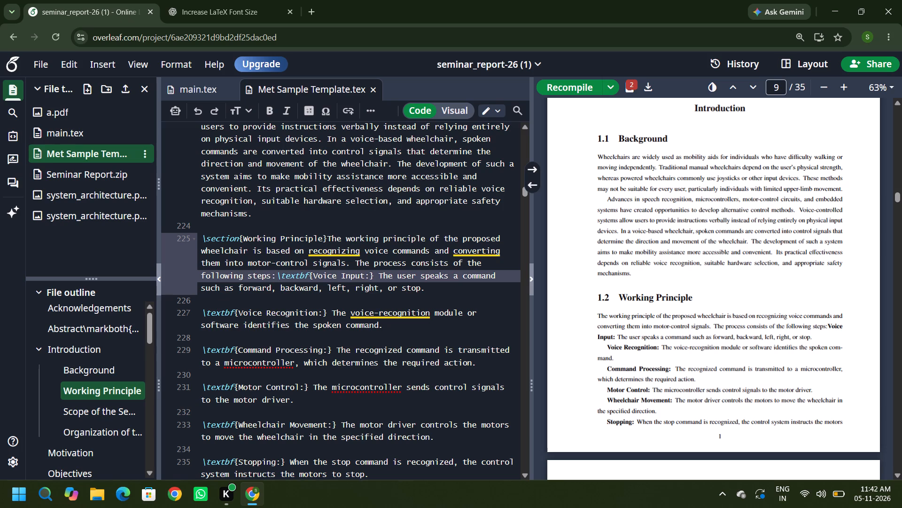
key(Return)
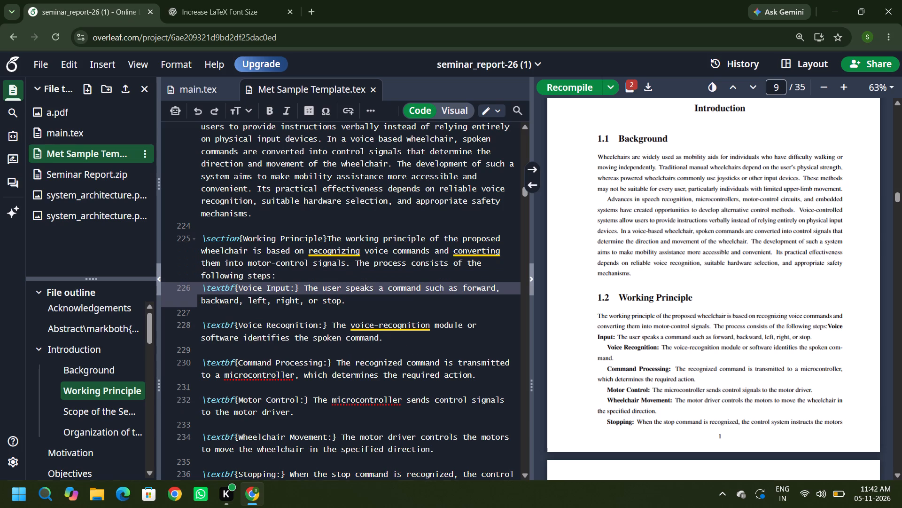
key(ctrl+s)
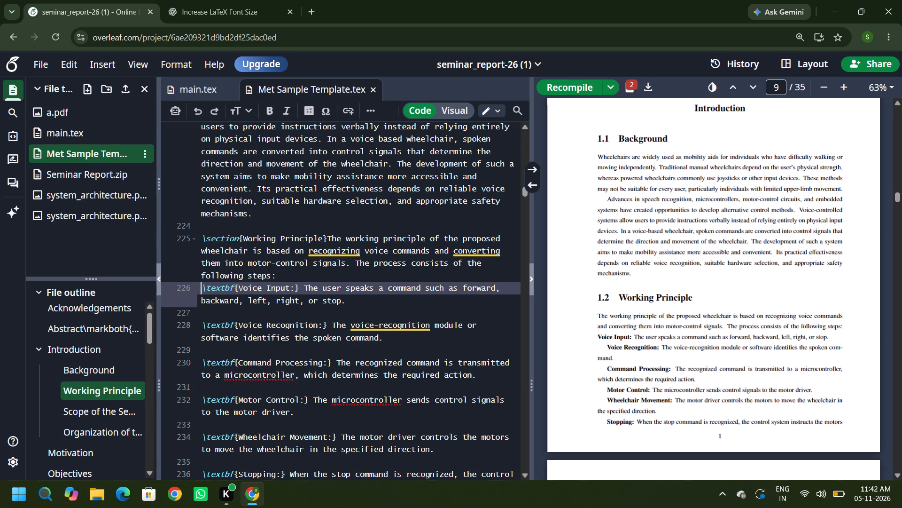
Delete the blank lines between the Working Principle points from Voice Recognition through Stopping, and recompile the report.
click(205, 326)
key(Left)
key(BackSpace)
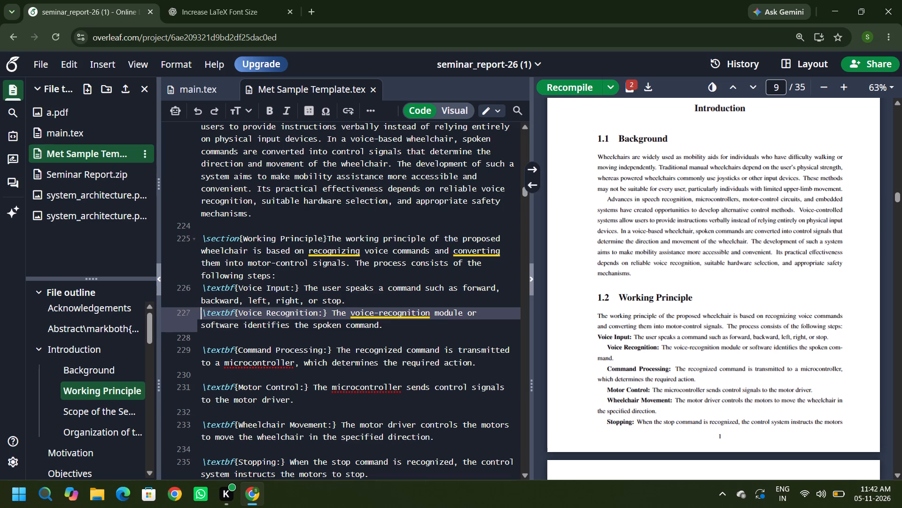
key(Down)
key(Down)
key(Down)
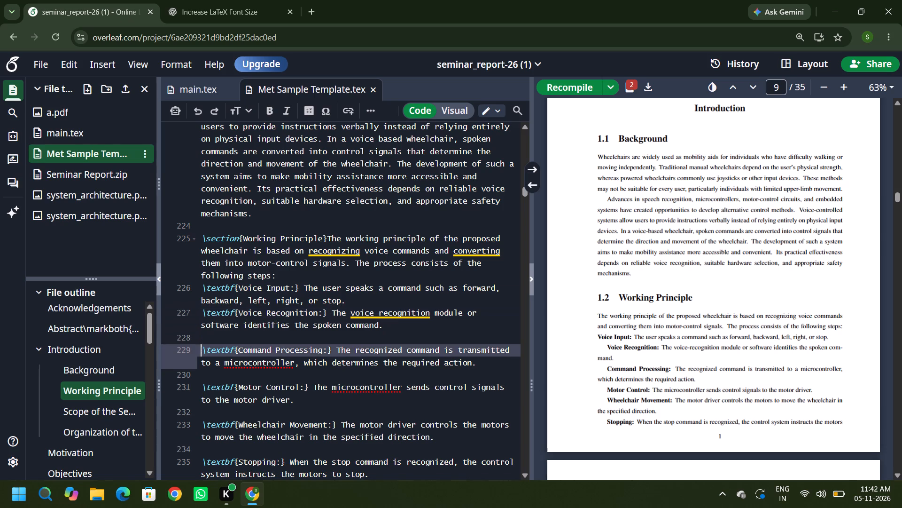
key(BackSpace)
key(Down)
key(Down)
key(Down)
key(BackSpace)
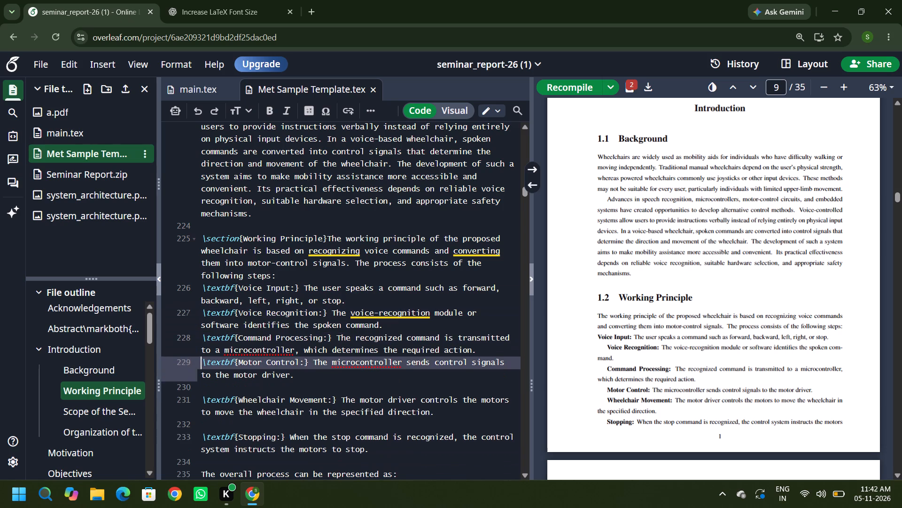
key(Down)
key(Down)
key(Down)
key(BackSpace)
key(Down)
key(Down)
key(Down)
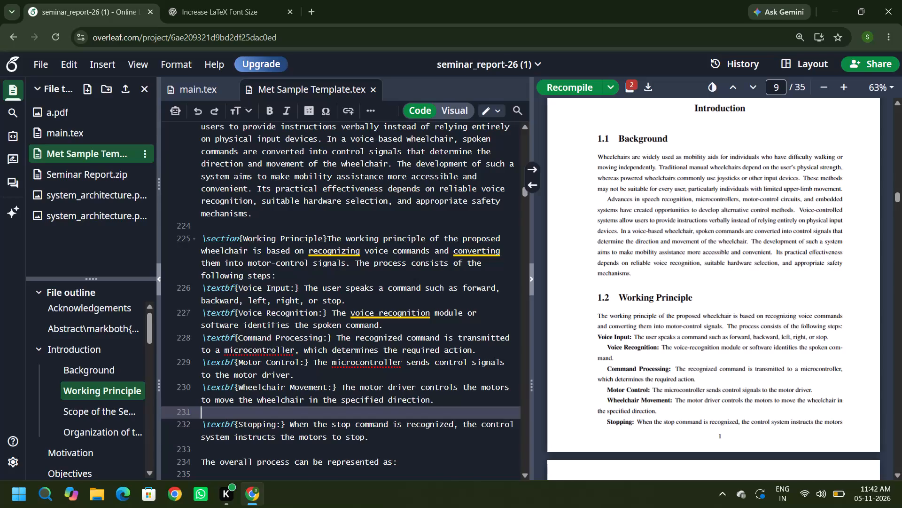
key(BackSpace)
key(ctrl+s)
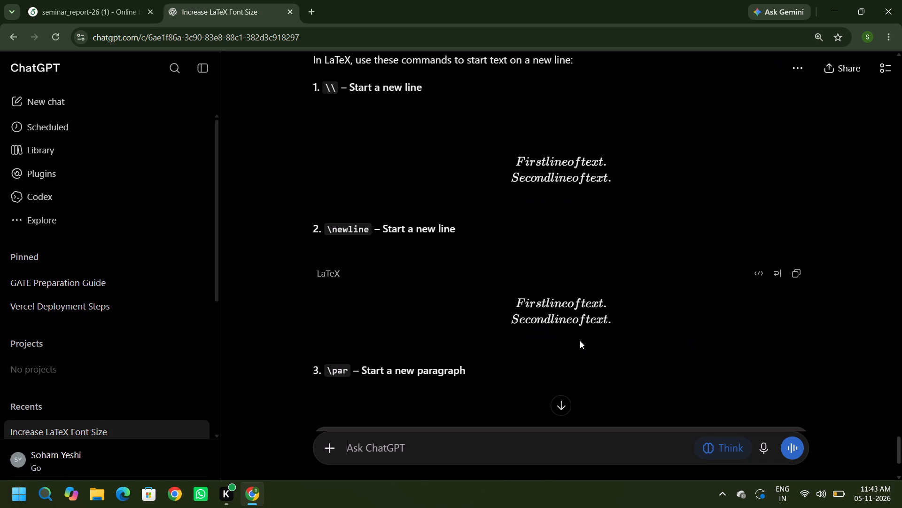
scroll(580, 341, down, 1)
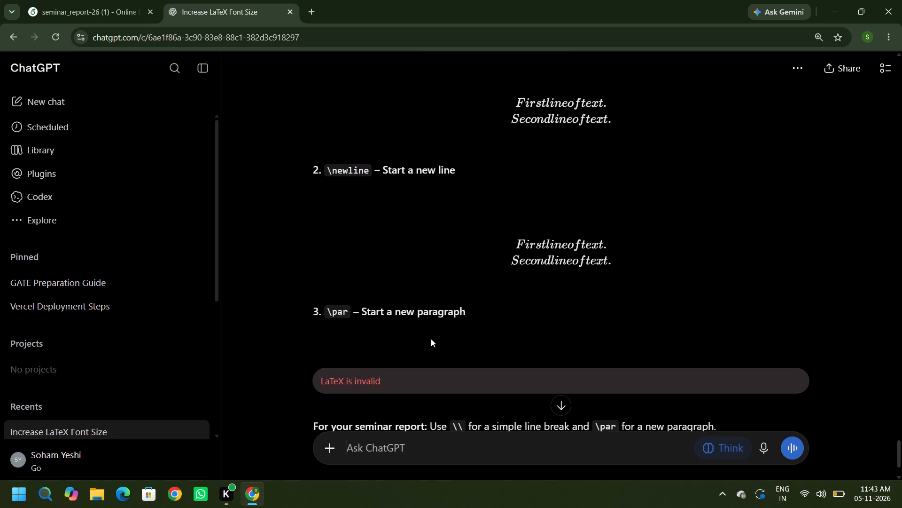
click(757, 358)
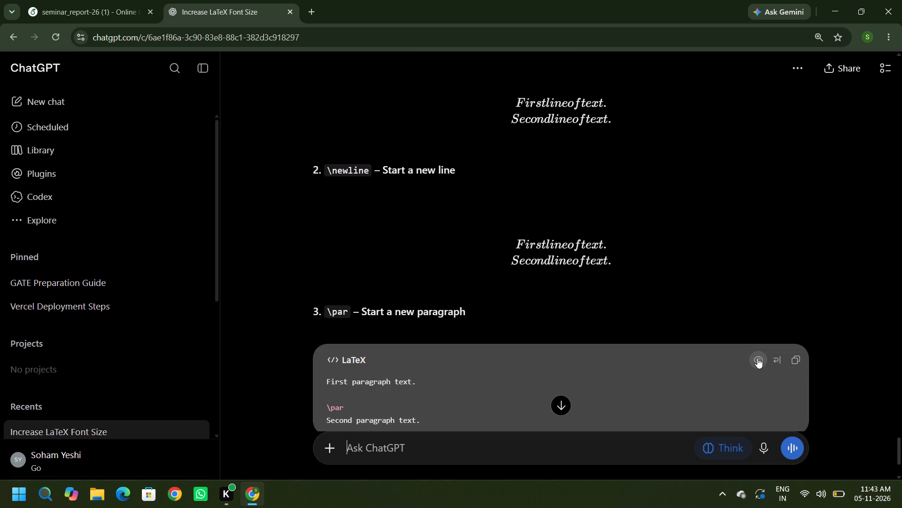
click(98, 5)
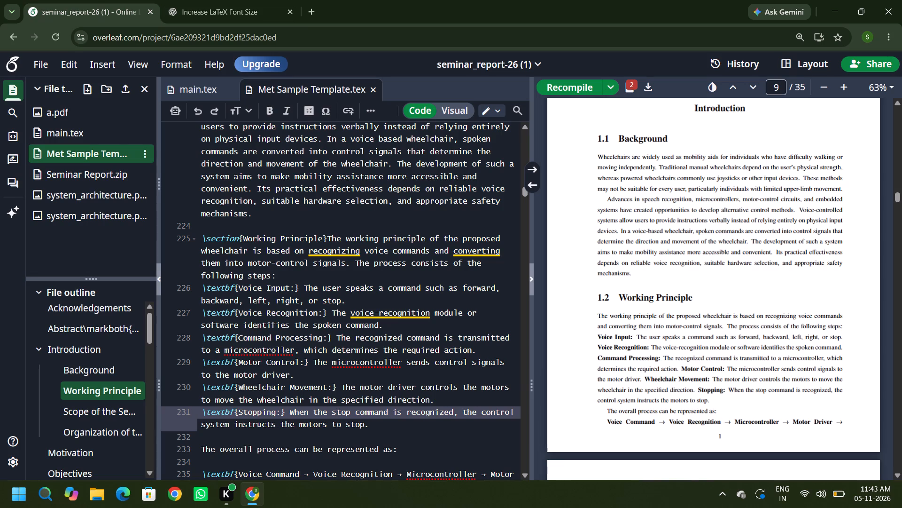
click(385, 323)
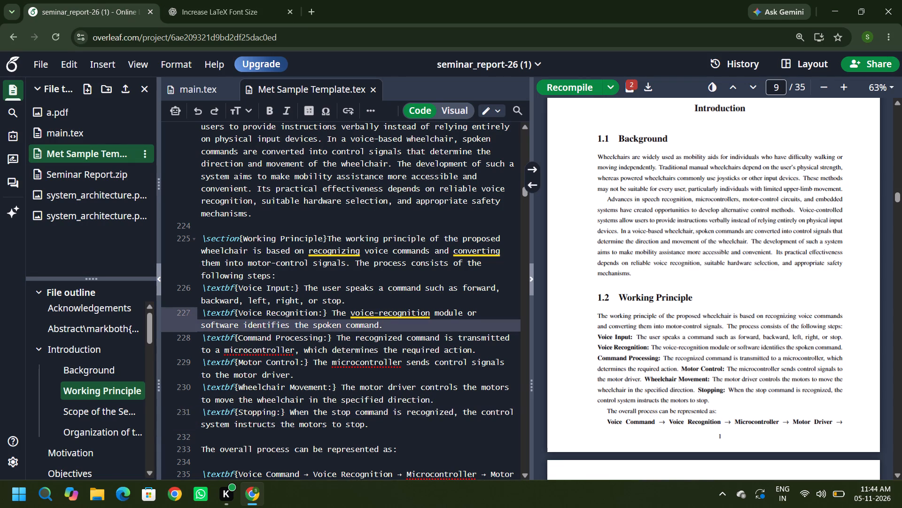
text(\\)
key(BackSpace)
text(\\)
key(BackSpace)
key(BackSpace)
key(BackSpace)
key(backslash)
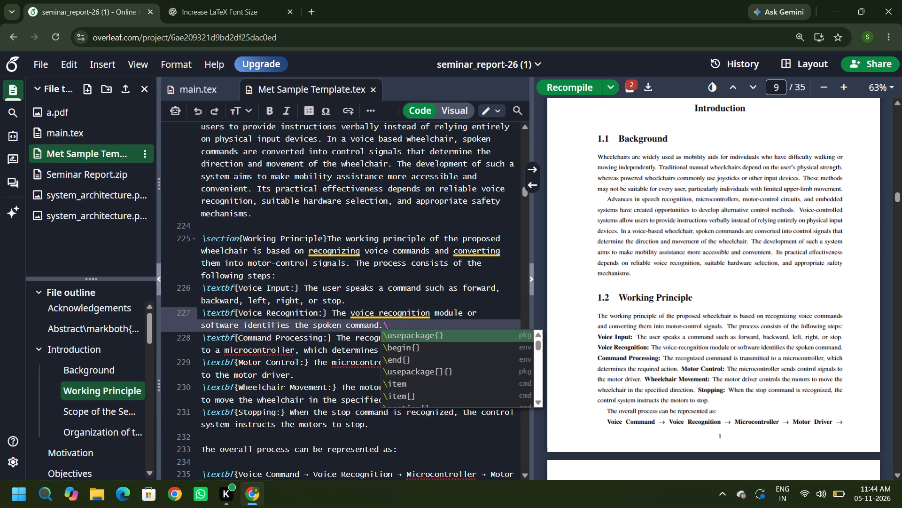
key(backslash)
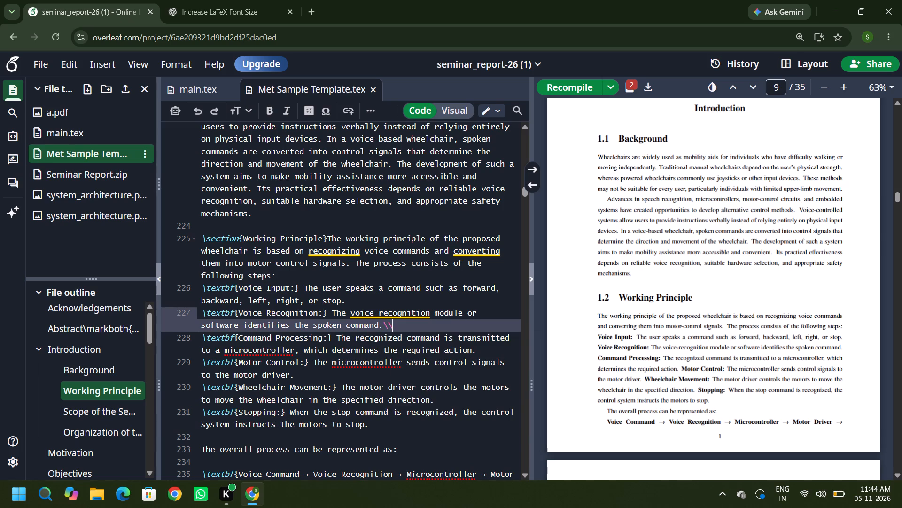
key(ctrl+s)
Add \\ at the end of the Motor Control, Wheelchair Movement and Command Processing points, and recompile the report.
click(313, 377)
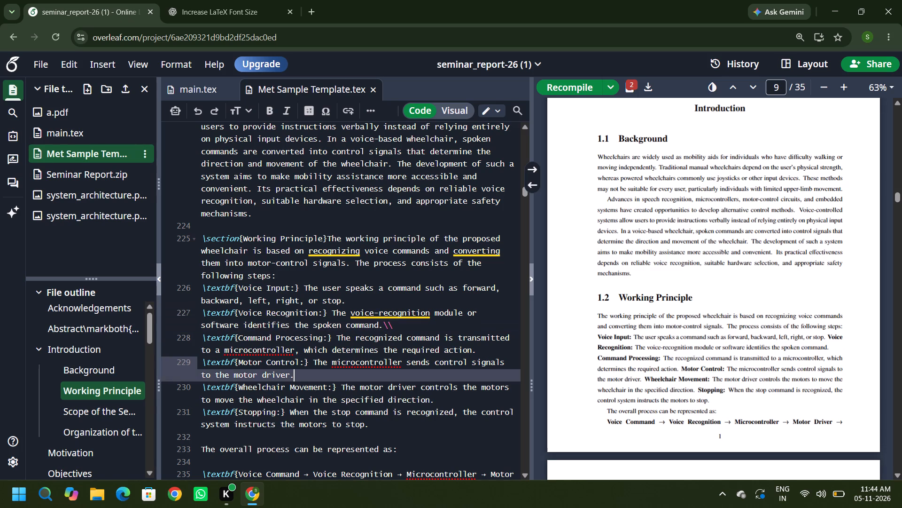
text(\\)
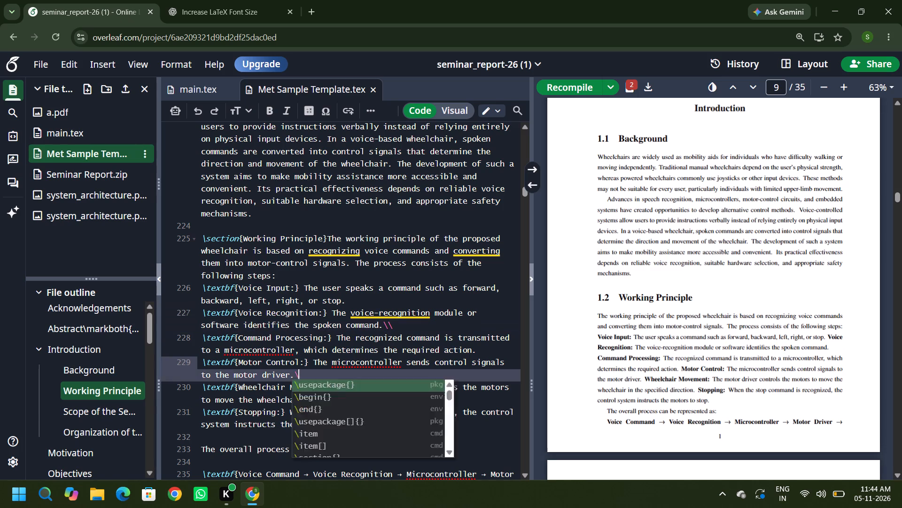
click(435, 405)
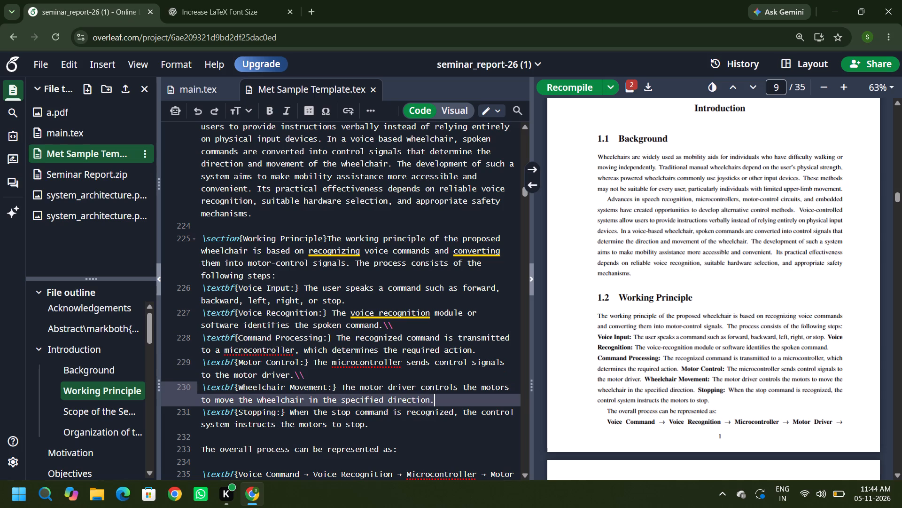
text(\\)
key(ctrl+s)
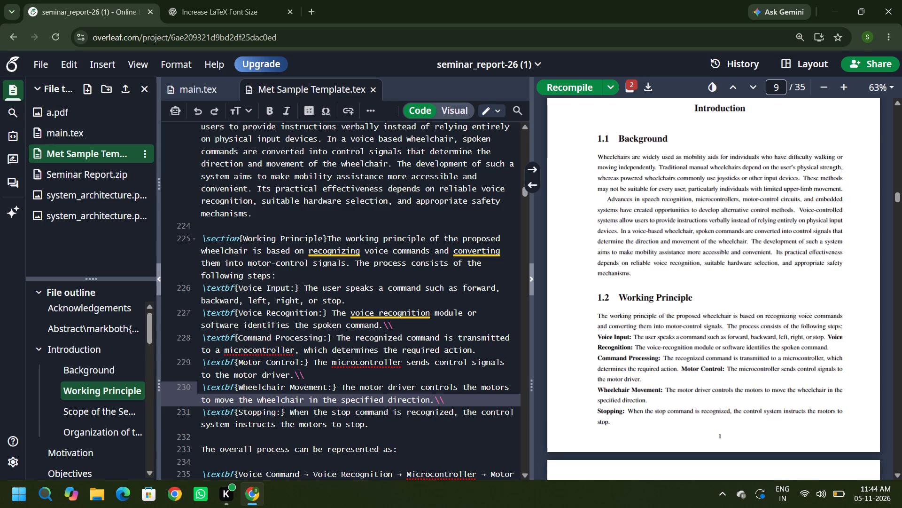
click(475, 351)
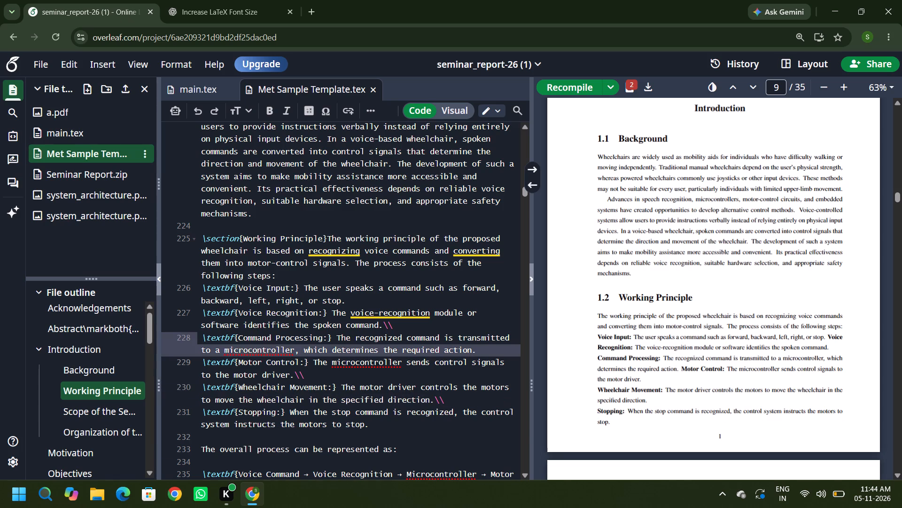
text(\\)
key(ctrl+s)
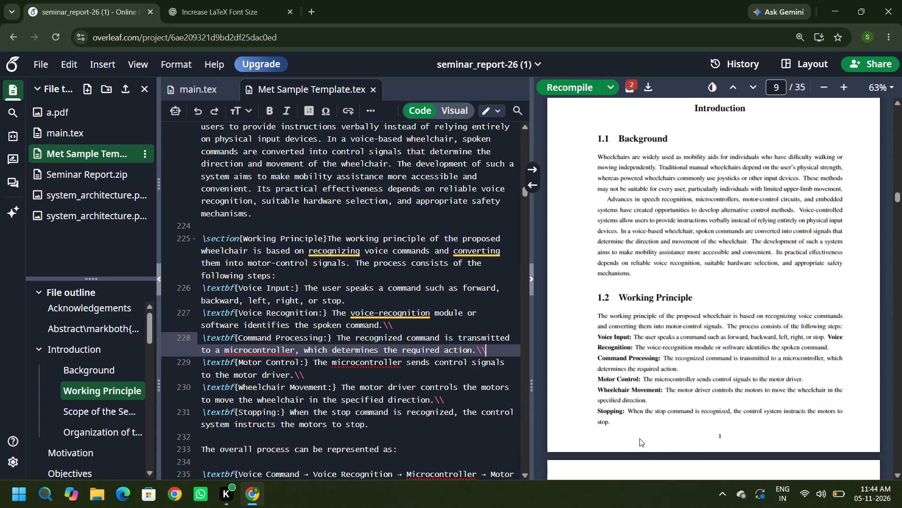
Add \\ at the end of the Stopping point in the Working Principle section, and recompile.
scroll(671, 187, down, 3)
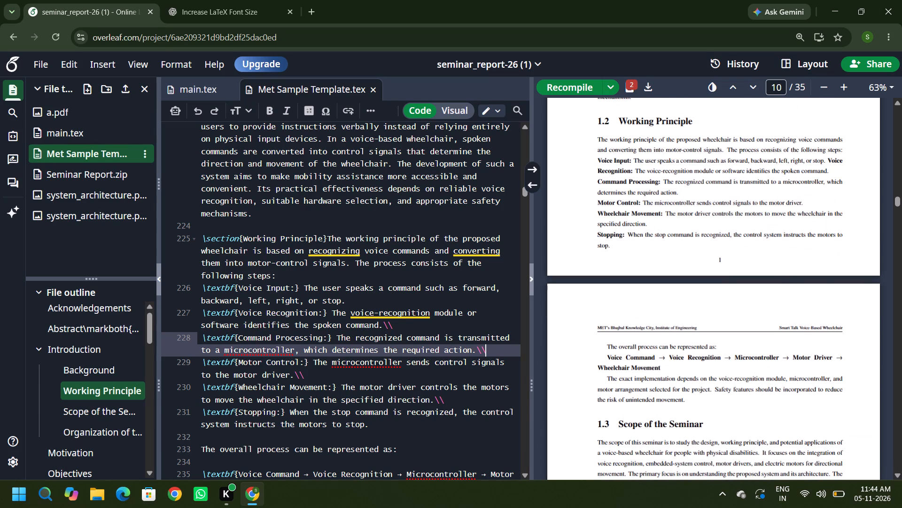
scroll(358, 237, down, 1)
click(386, 360)
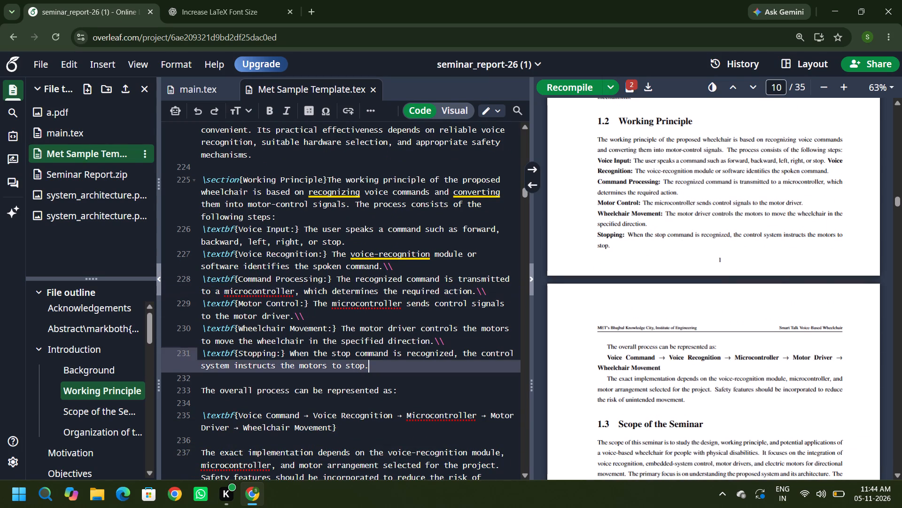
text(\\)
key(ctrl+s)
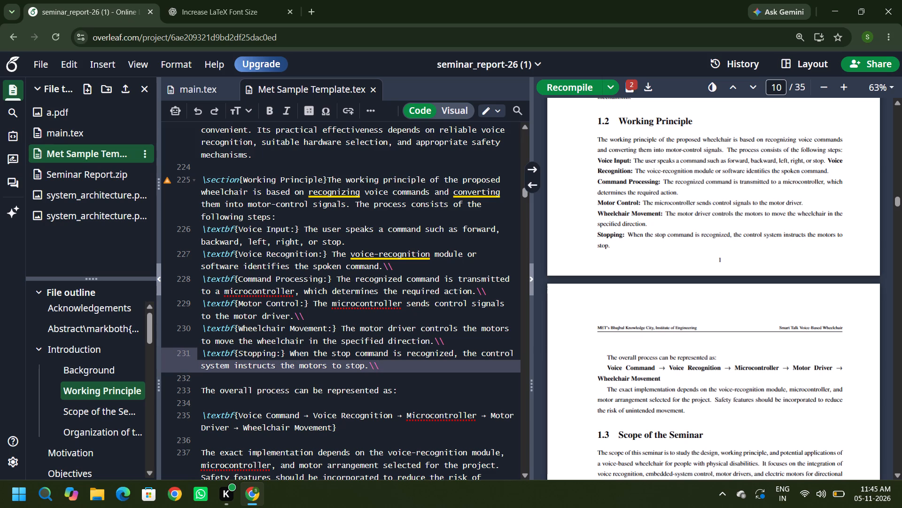
Remove the blank line before "The overall process can be represented as:" so it directly follows the Stopping point, and recompile.
click(204, 389)
key(BackSpace)
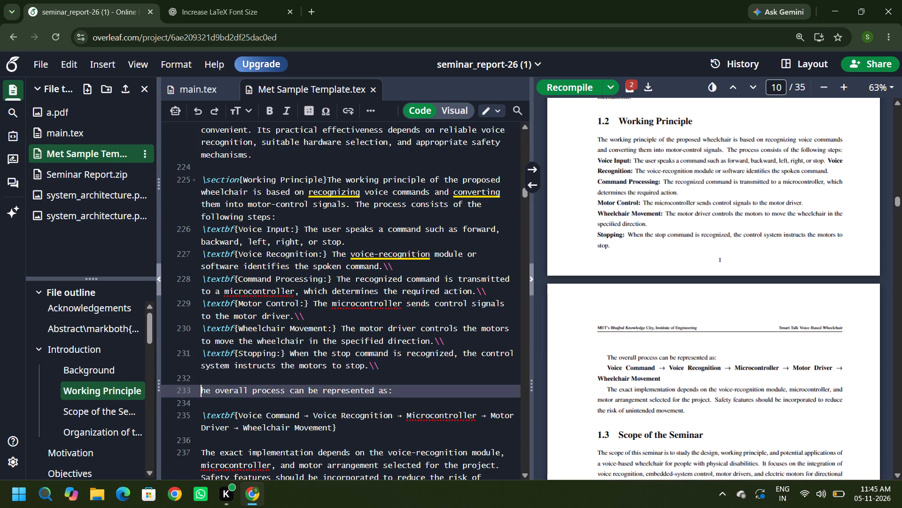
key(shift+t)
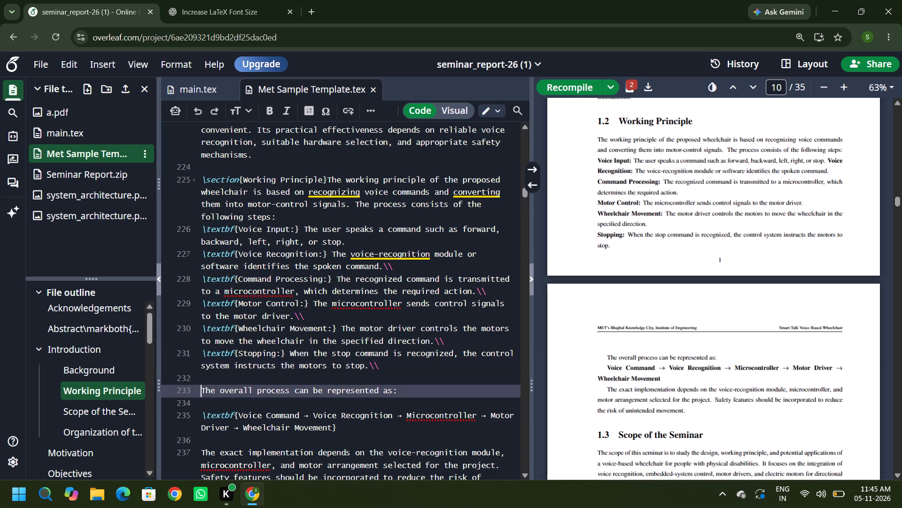
key(Left)
key(BackSpace)
key(ctrl+s)
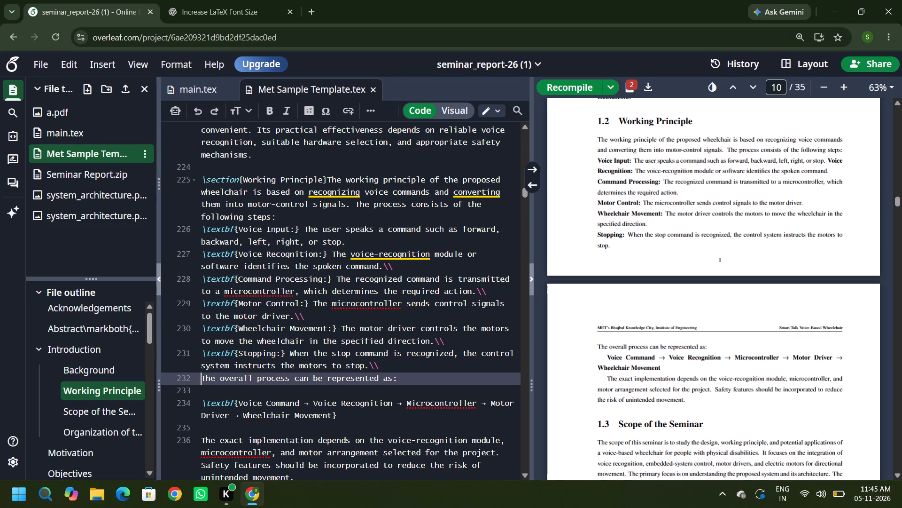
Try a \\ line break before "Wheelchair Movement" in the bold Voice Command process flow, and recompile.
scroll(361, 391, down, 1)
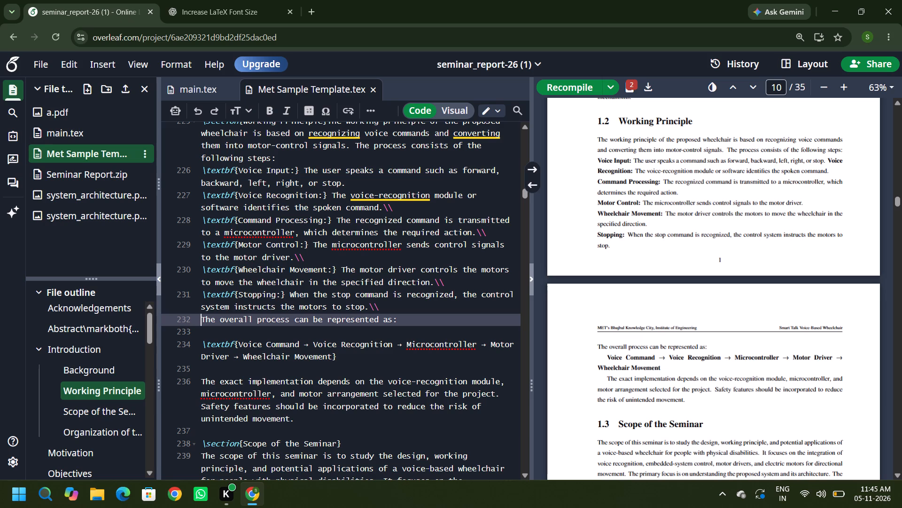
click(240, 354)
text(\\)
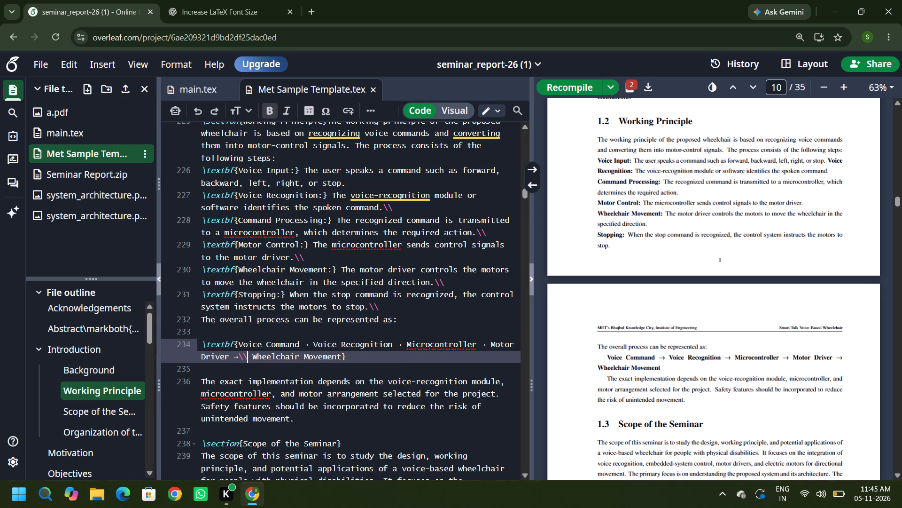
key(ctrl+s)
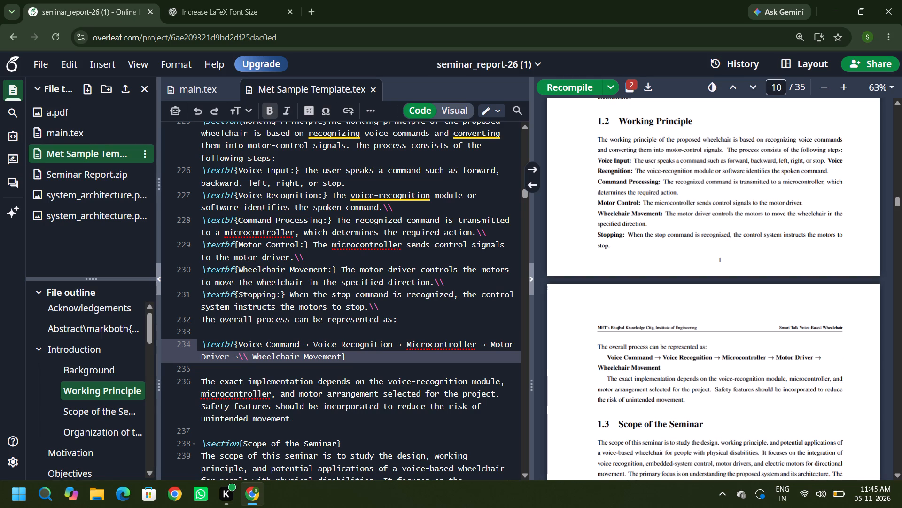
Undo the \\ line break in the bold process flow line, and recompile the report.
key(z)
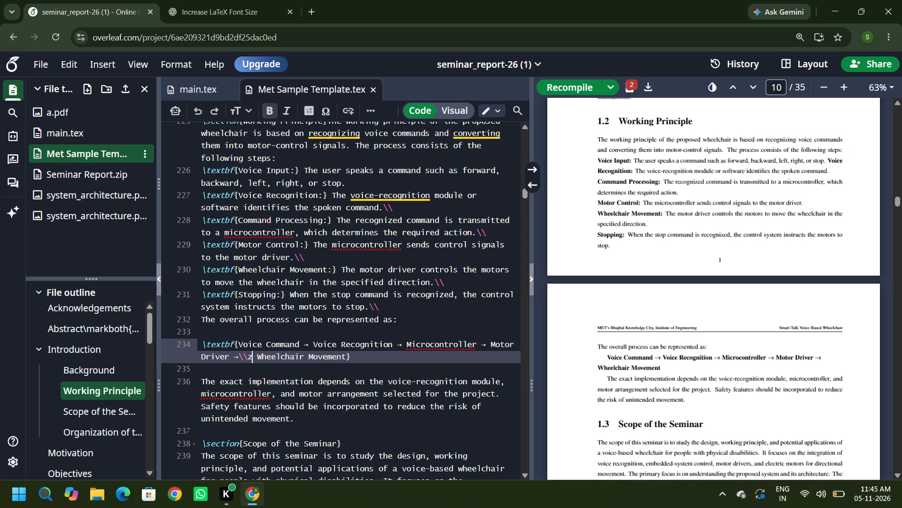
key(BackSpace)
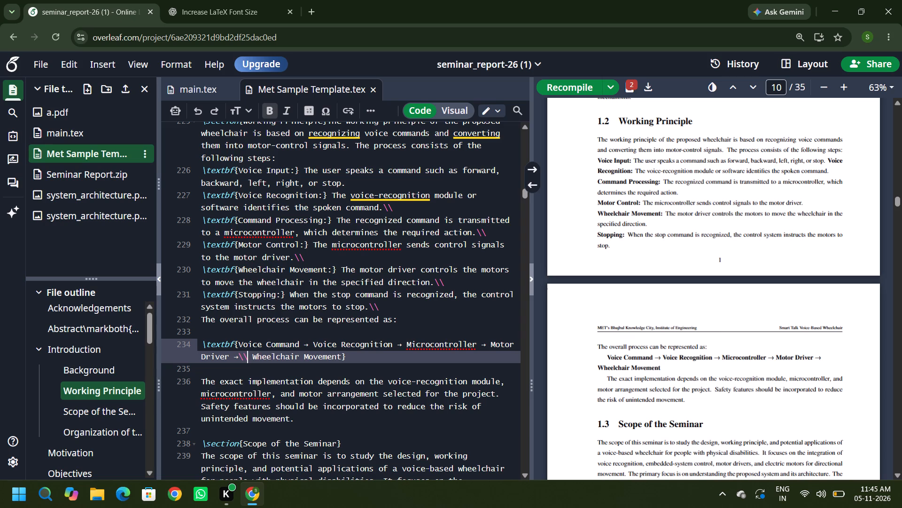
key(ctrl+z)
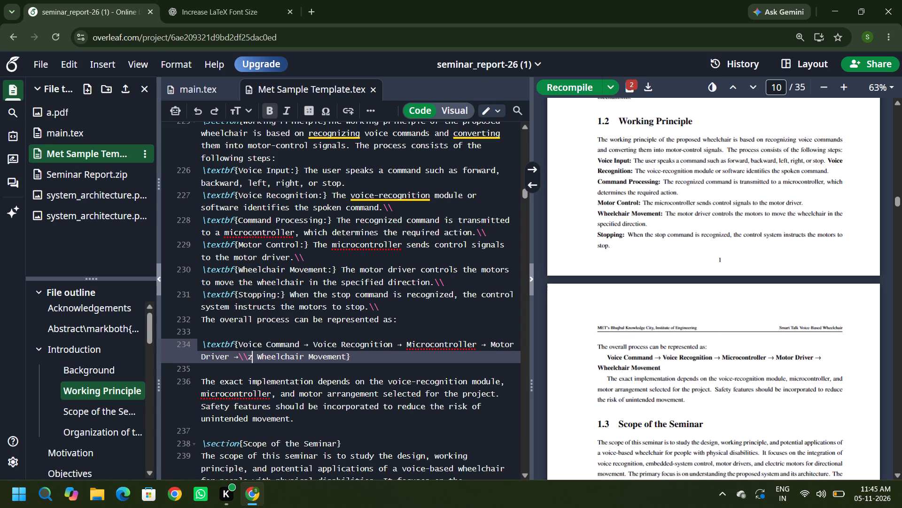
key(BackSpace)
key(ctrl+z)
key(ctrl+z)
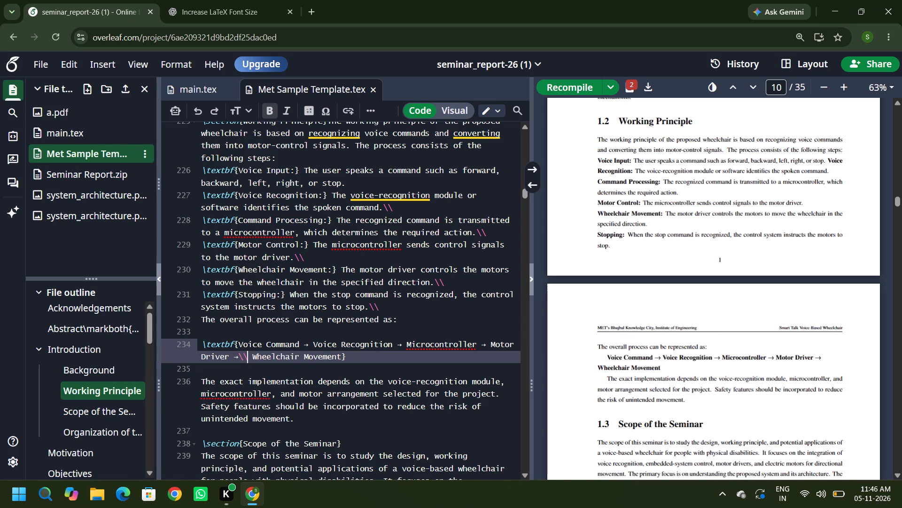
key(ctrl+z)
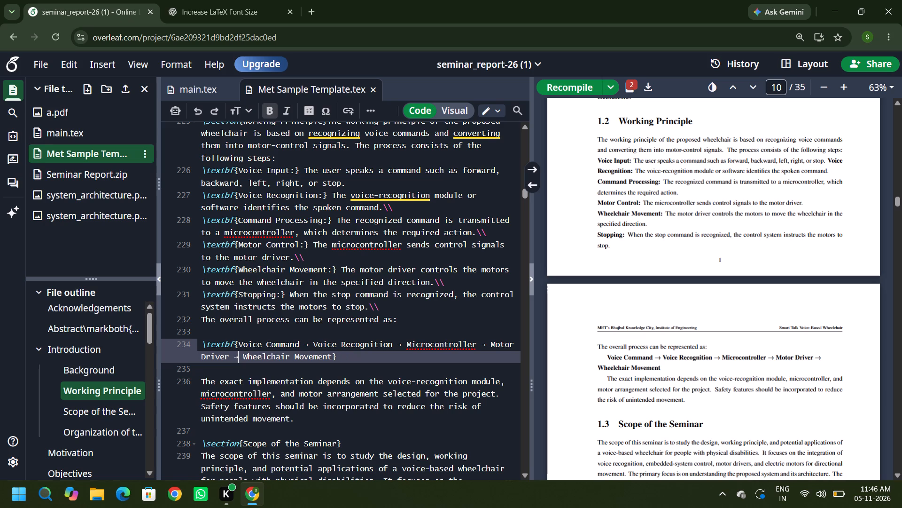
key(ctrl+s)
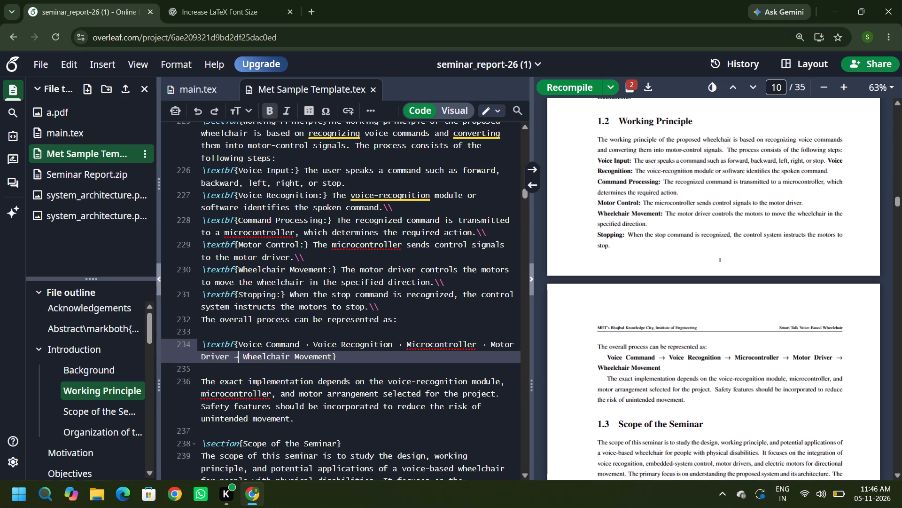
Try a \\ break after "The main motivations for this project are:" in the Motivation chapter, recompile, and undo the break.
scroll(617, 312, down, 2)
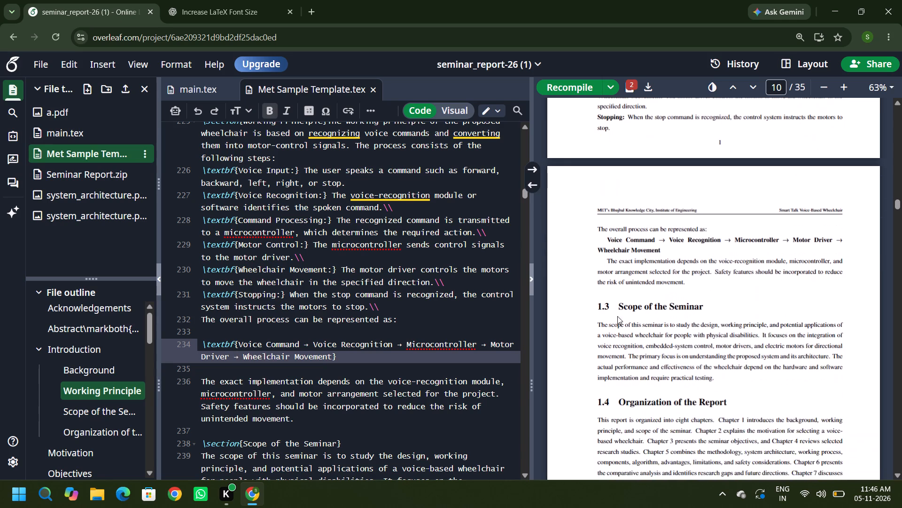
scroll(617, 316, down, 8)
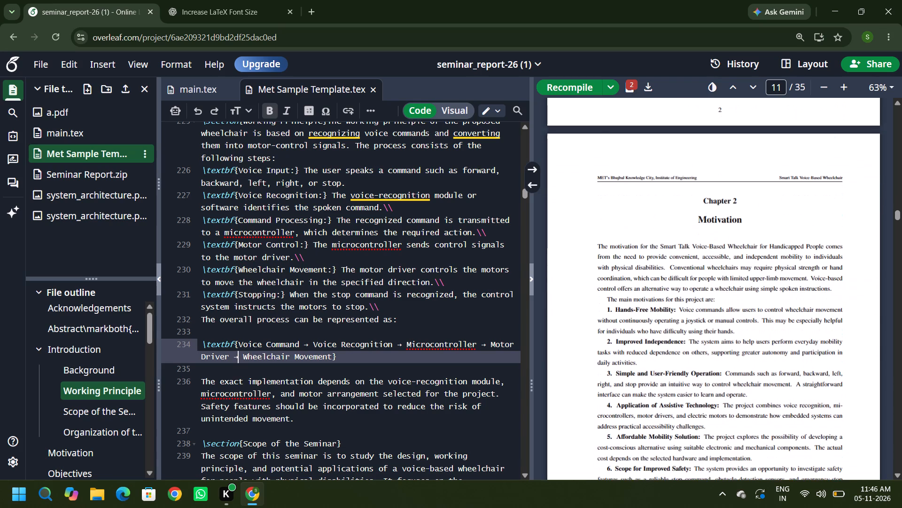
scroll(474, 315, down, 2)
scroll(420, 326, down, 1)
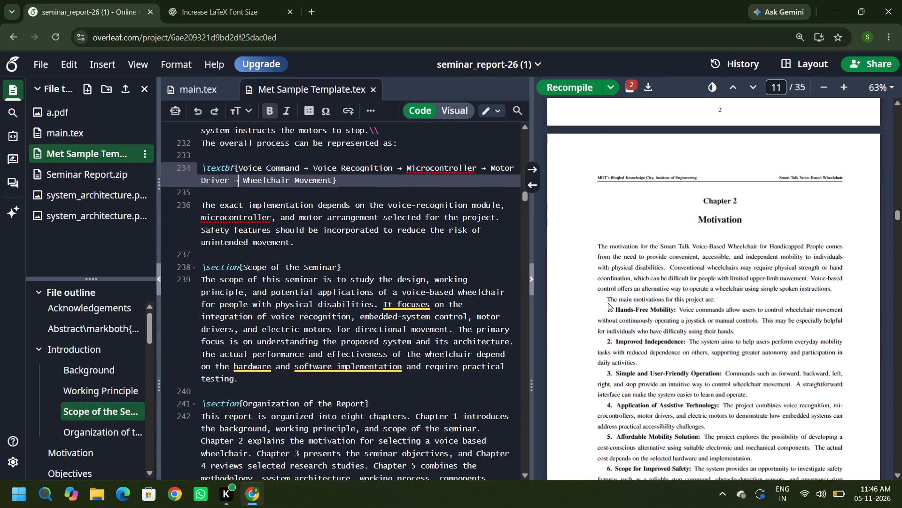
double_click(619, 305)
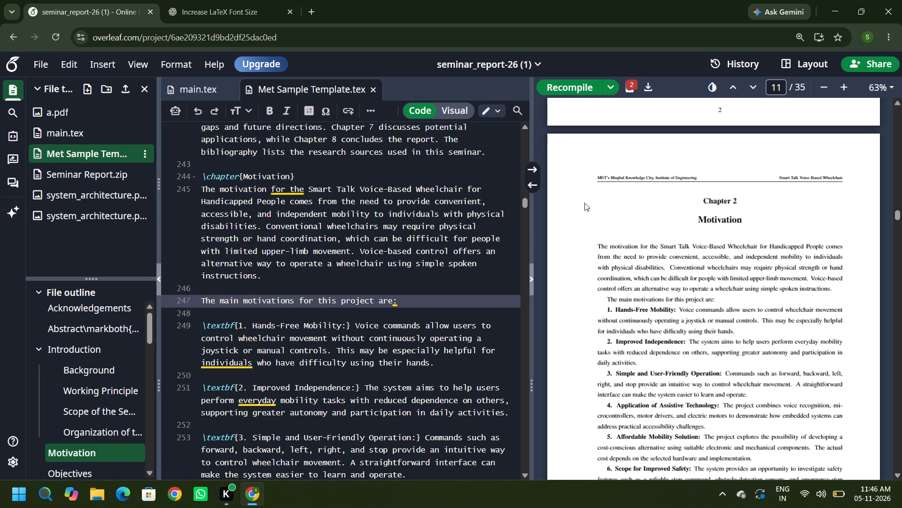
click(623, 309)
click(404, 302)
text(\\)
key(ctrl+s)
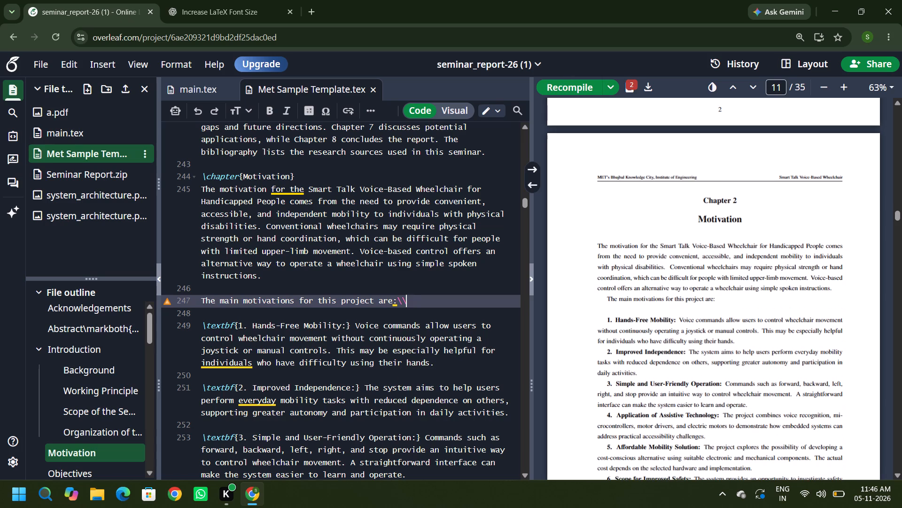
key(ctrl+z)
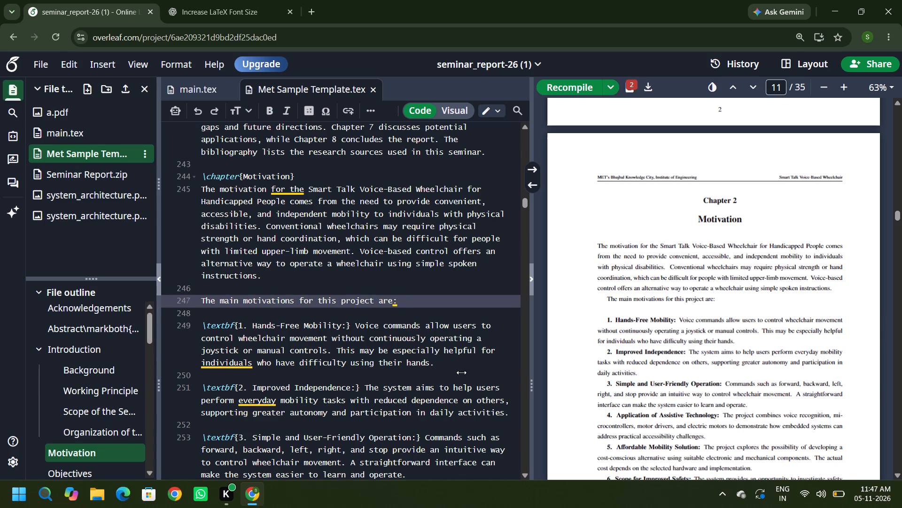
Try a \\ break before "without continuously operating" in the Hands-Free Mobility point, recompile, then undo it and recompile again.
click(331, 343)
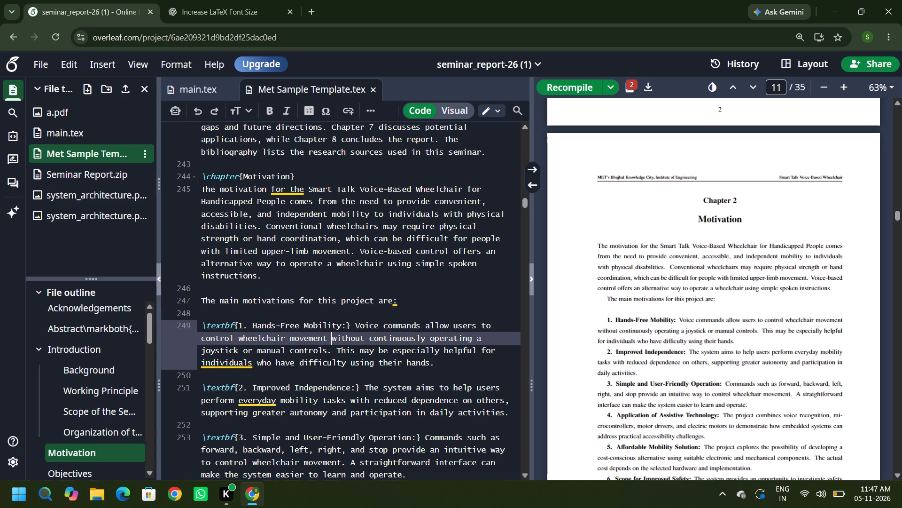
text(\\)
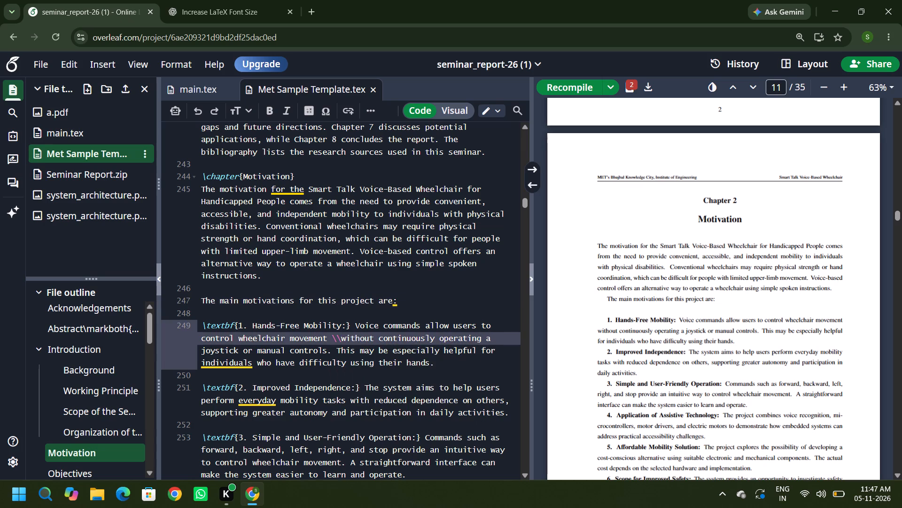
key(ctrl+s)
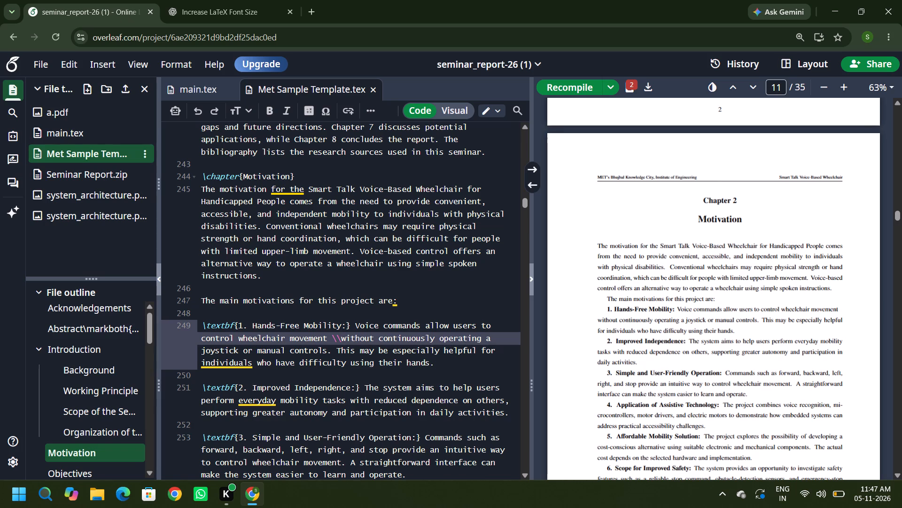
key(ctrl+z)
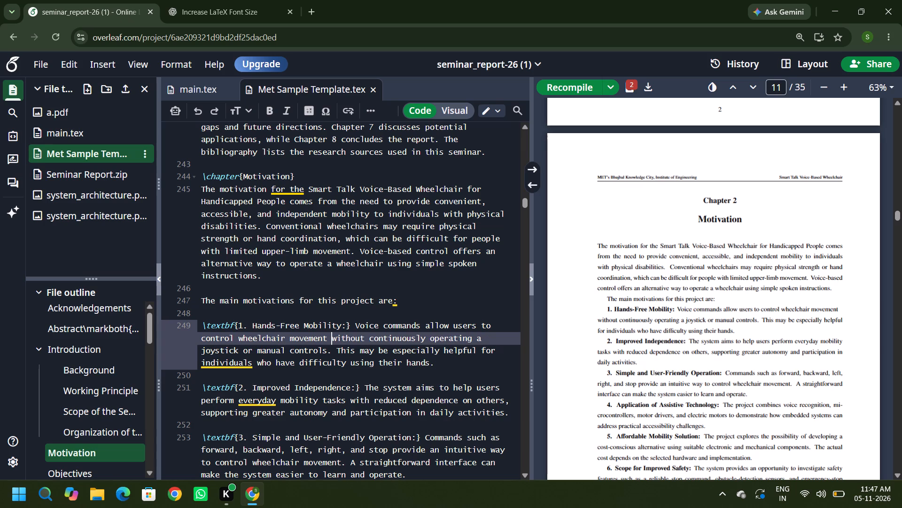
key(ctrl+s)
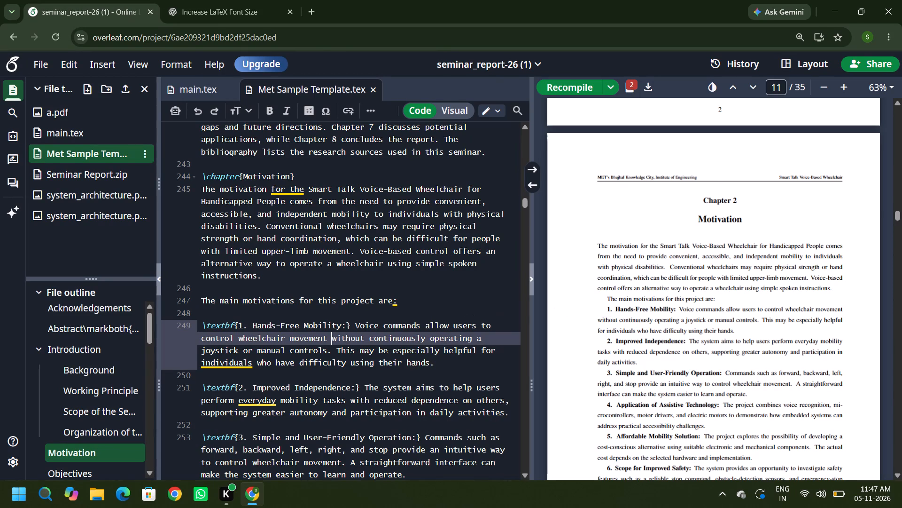
Remove the blank line before the Hands-Free Mobility point, add \\ after "The main motivations for this project are:", and recompile.
click(203, 326)
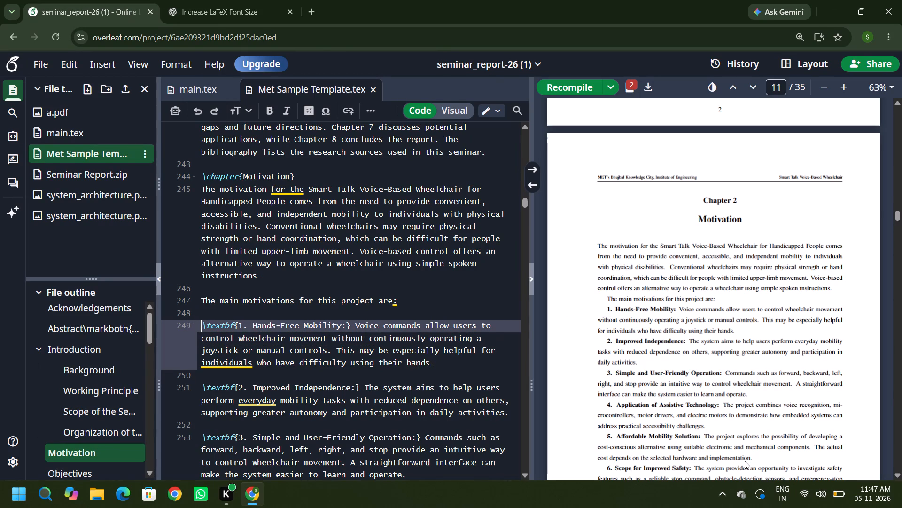
key(BackSpace)
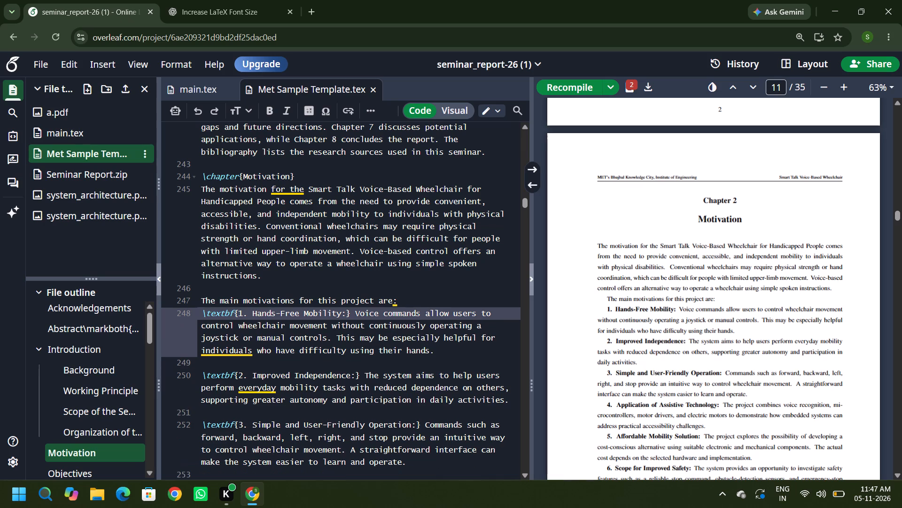
key(ctrl+s)
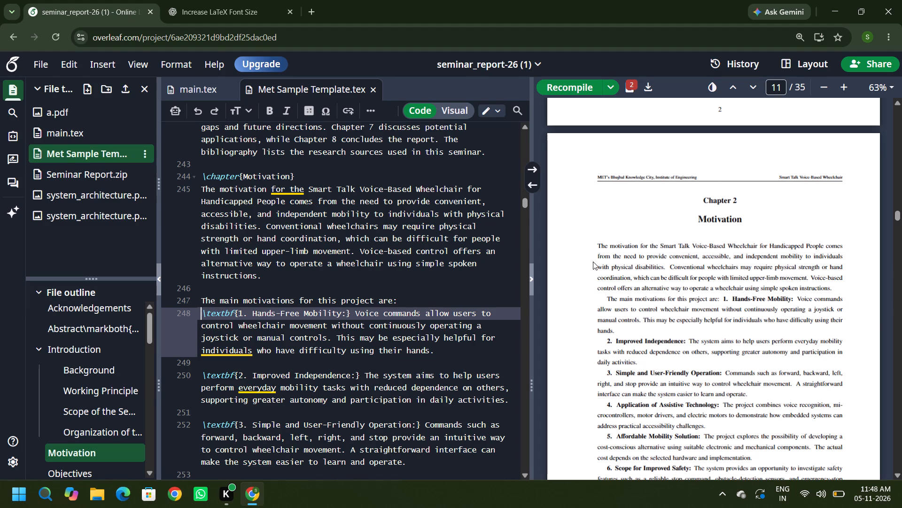
click(445, 293)
click(441, 309)
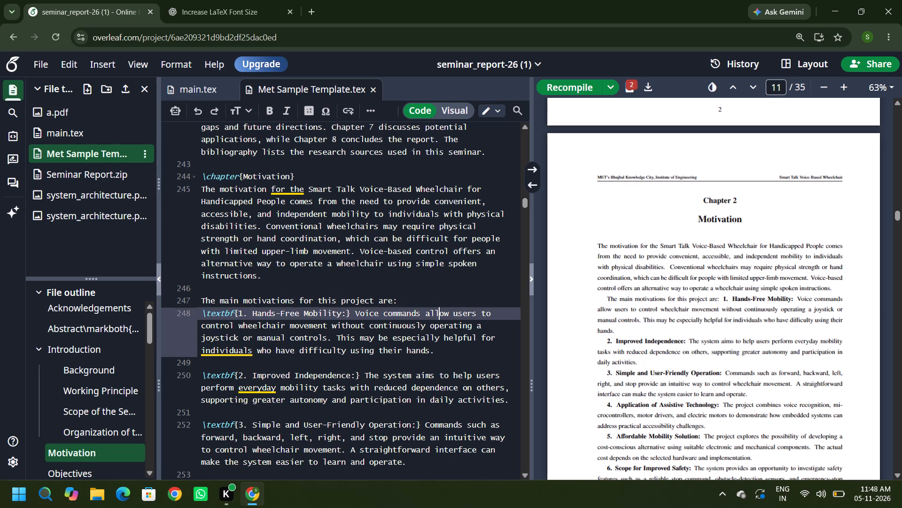
click(441, 304)
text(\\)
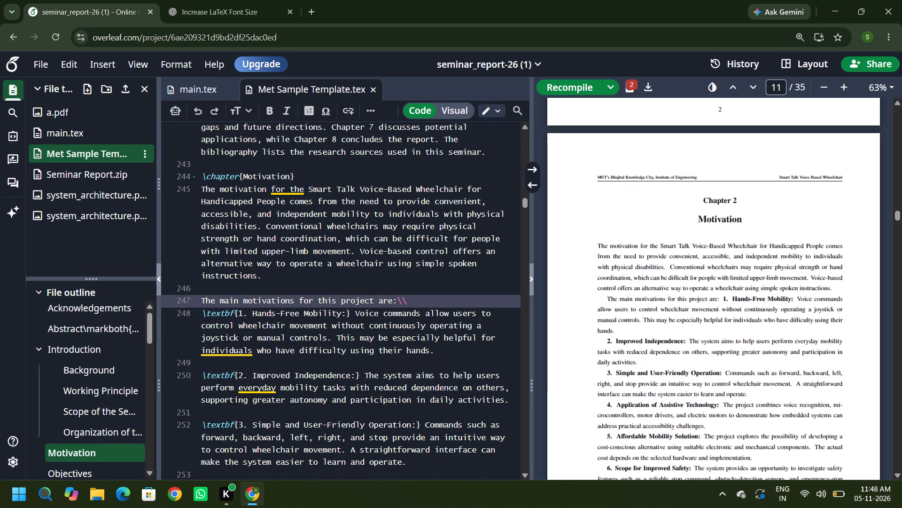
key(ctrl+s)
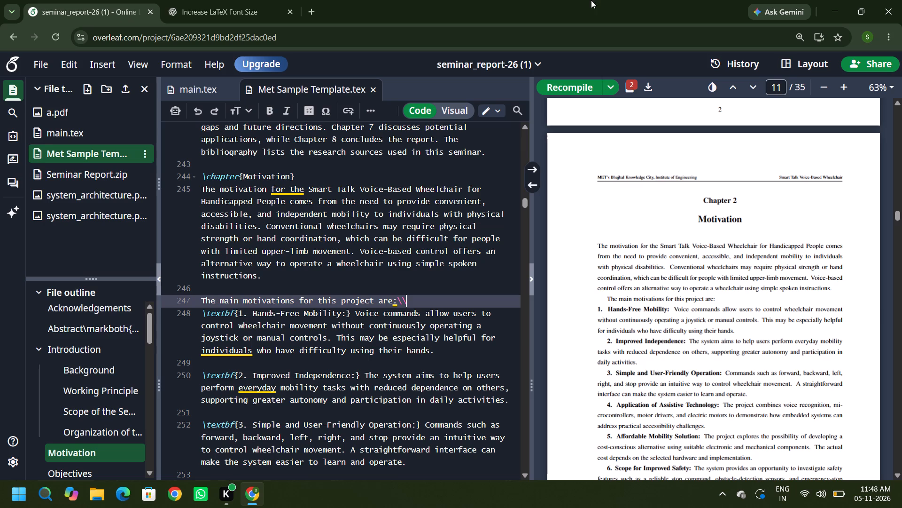
Remove the blank line before "The main motivations for this project are:" in the Motivation chapter.
click(203, 297)
key(BackSpace)
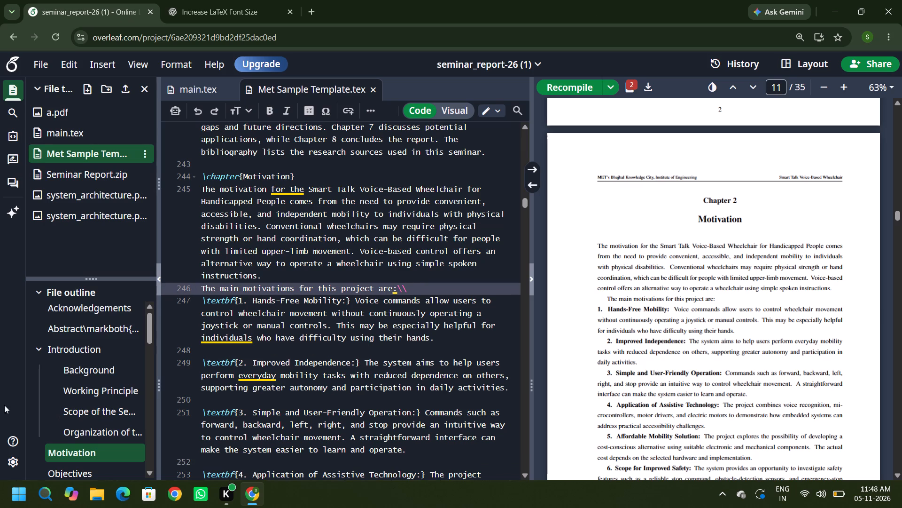
End the Hands-Free Mobility and Improved Independence points with \\ and remove the blank line following each.
click(203, 363)
key(BackSpace)
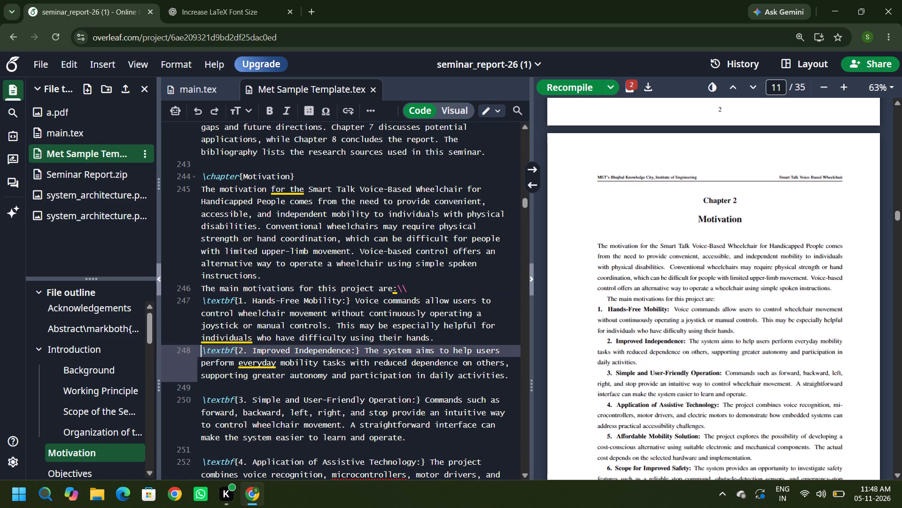
click(453, 340)
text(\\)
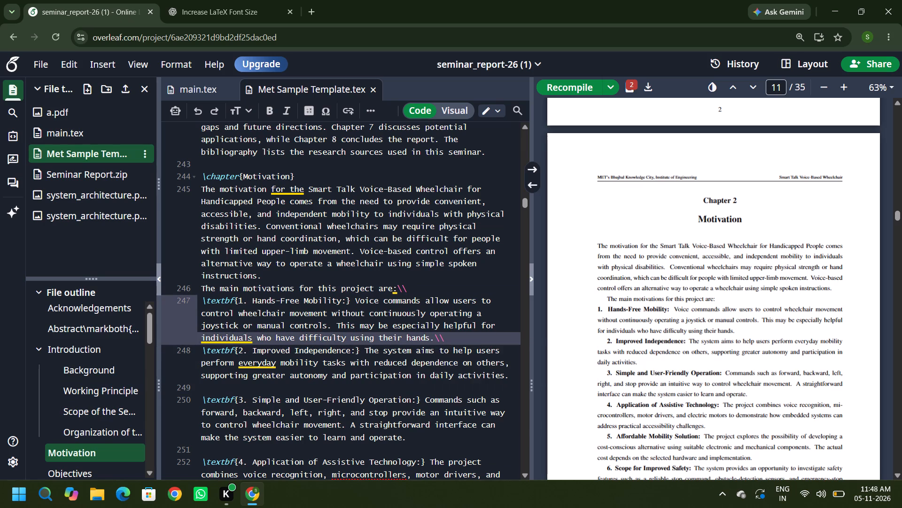
click(508, 377)
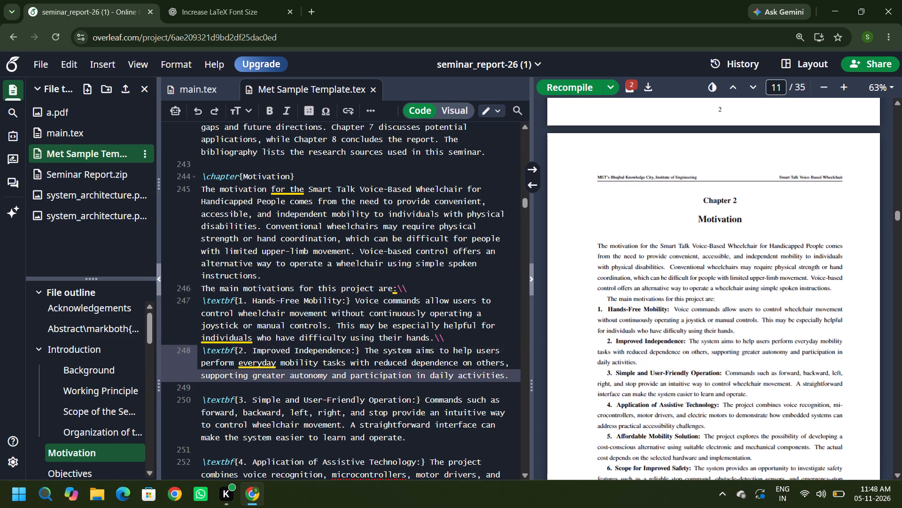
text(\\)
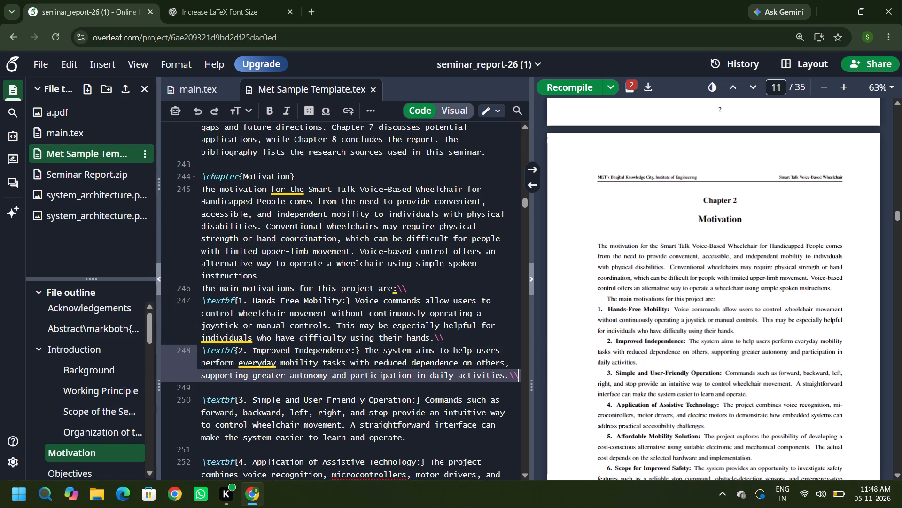
click(203, 399)
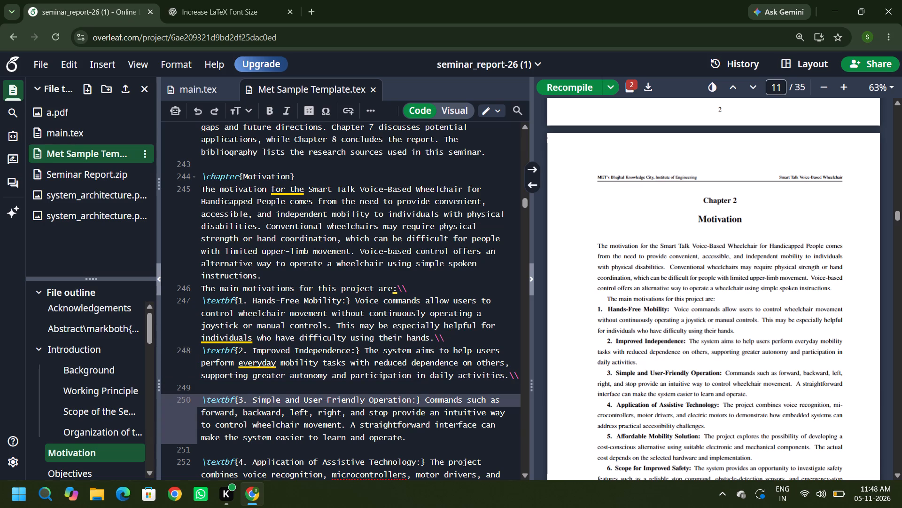
key(BackSpace)
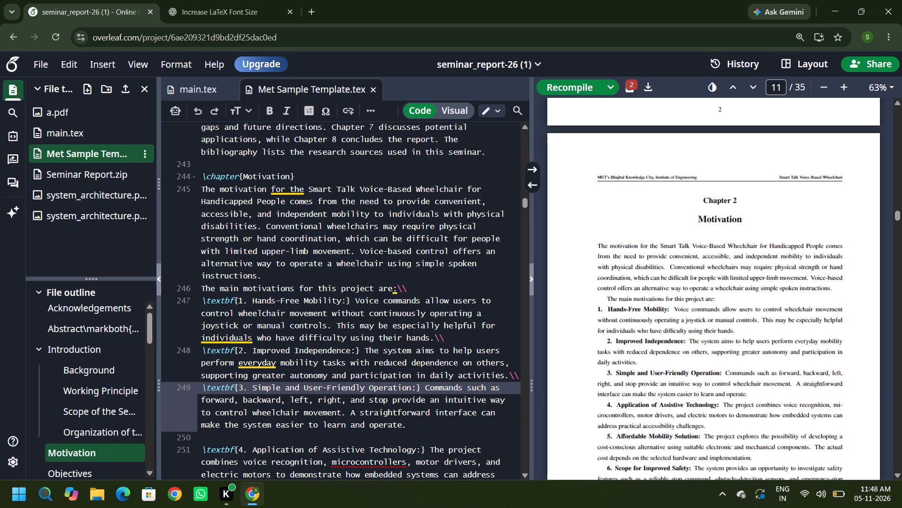
End the Simple and User-Friendly Operation and Application of Assistive Technology points with \\, remove the blank line following each, and recompile.
click(428, 430)
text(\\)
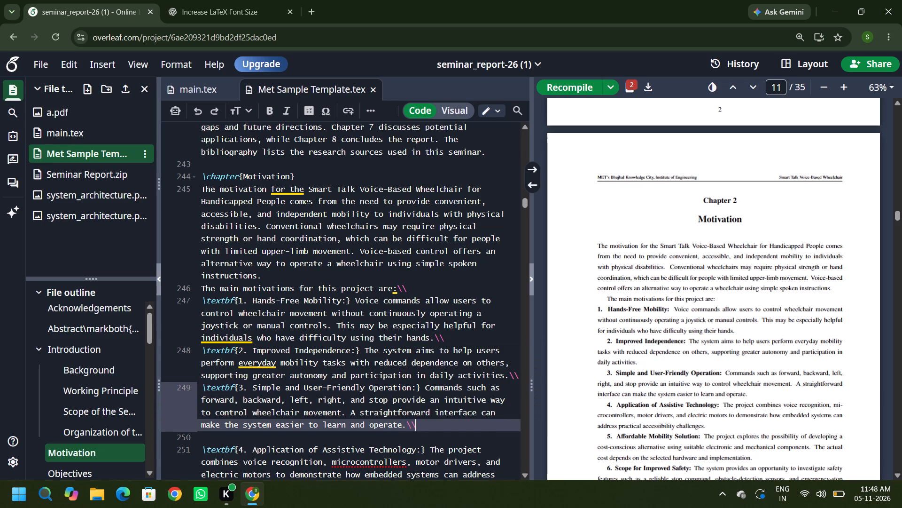
click(203, 447)
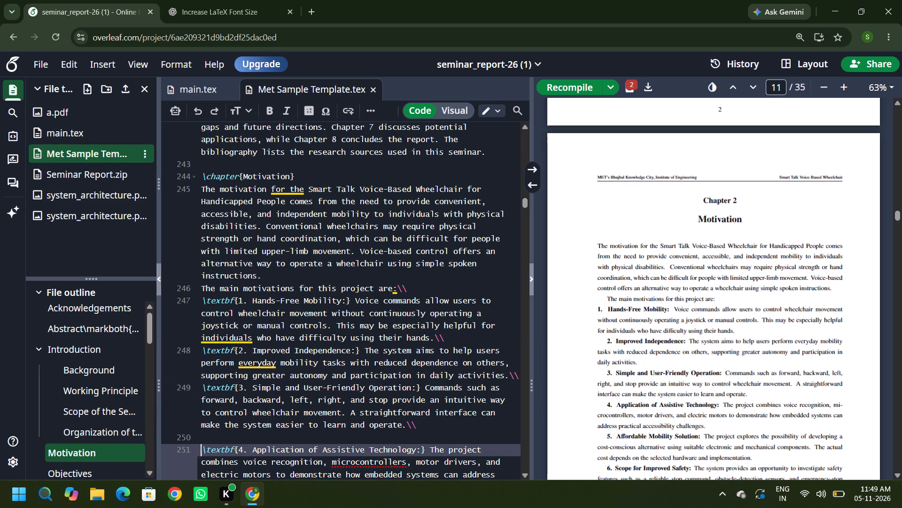
key(BackSpace)
scroll(235, 469, down, 1)
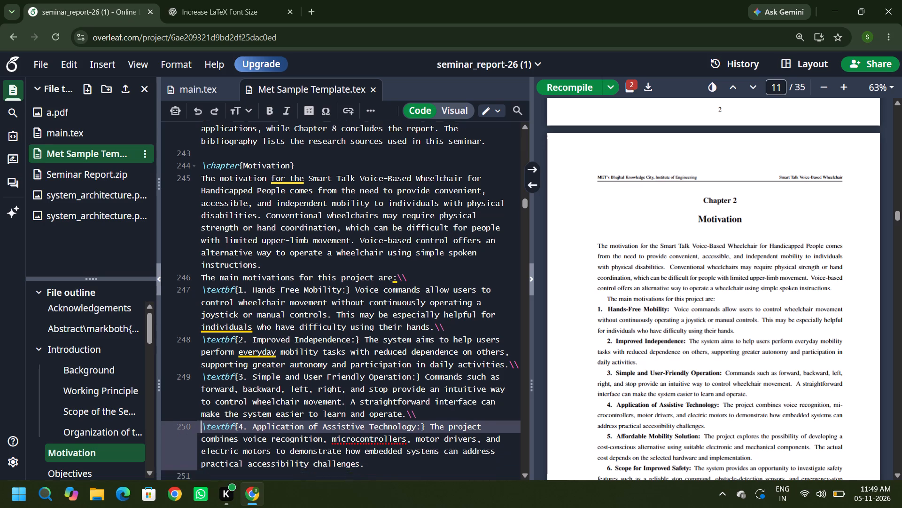
scroll(239, 456, down, 1)
click(375, 357)
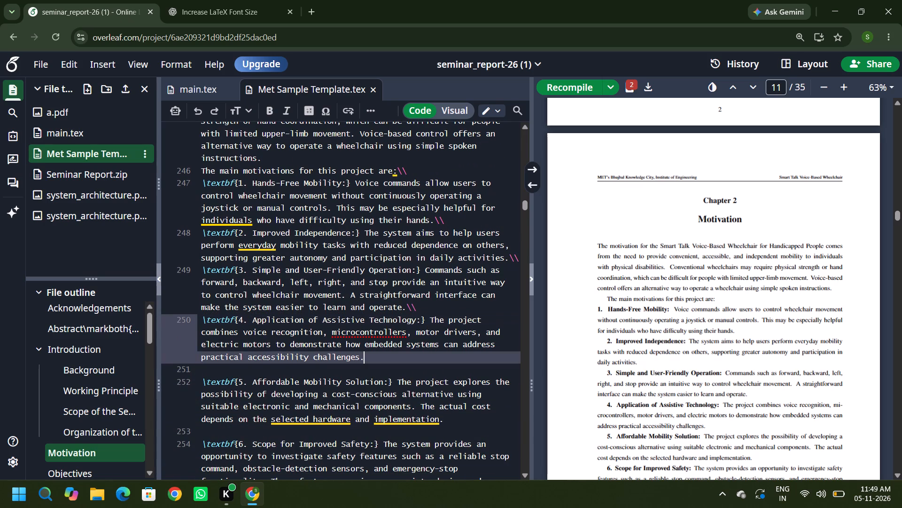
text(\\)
click(203, 379)
key(BackSpace)
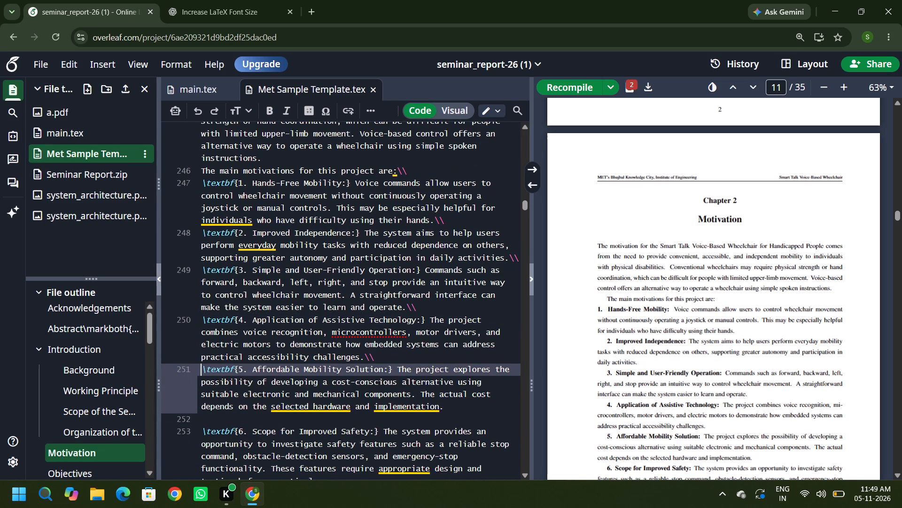
key(ctrl+s)
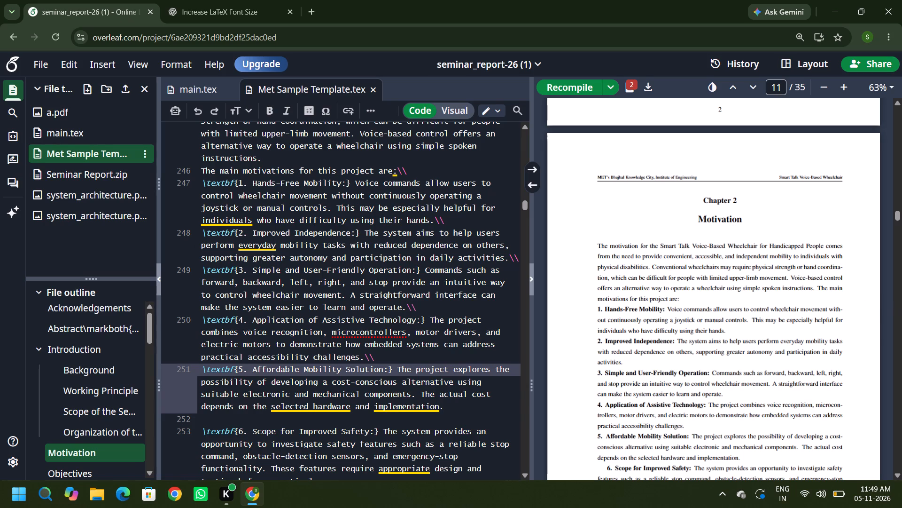
scroll(794, 286, down, 3)
scroll(233, 370, down, 1)
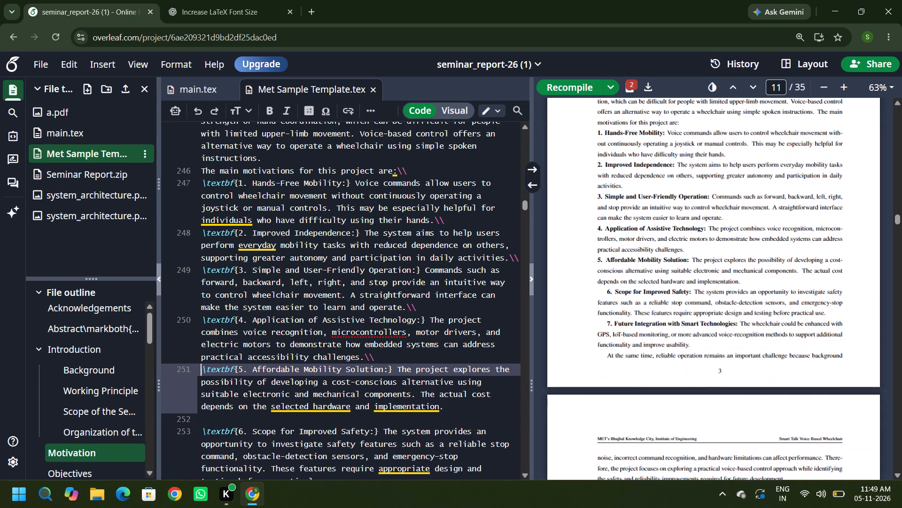
End the Affordable Mobility Solution, Scope for Improved Safety and Future Integration with Smart Technologies points with \\.
scroll(233, 370, down, 2)
click(460, 233)
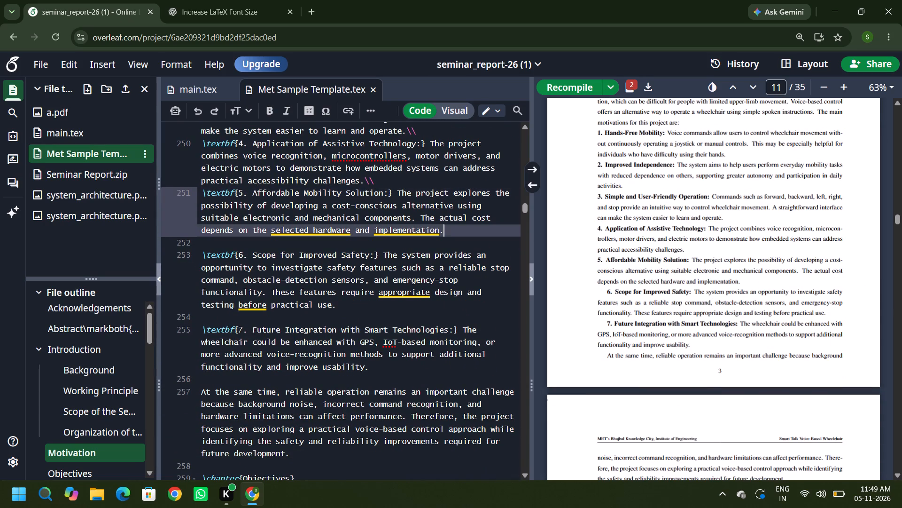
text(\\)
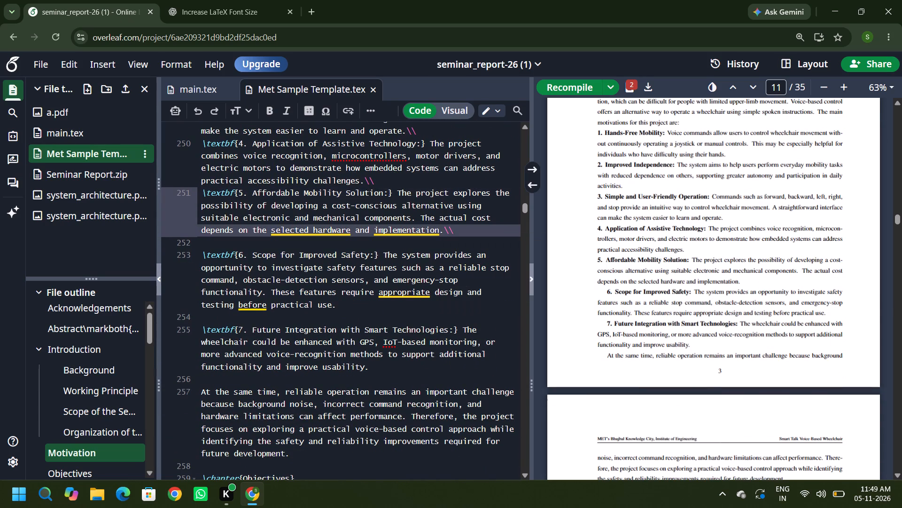
click(388, 301)
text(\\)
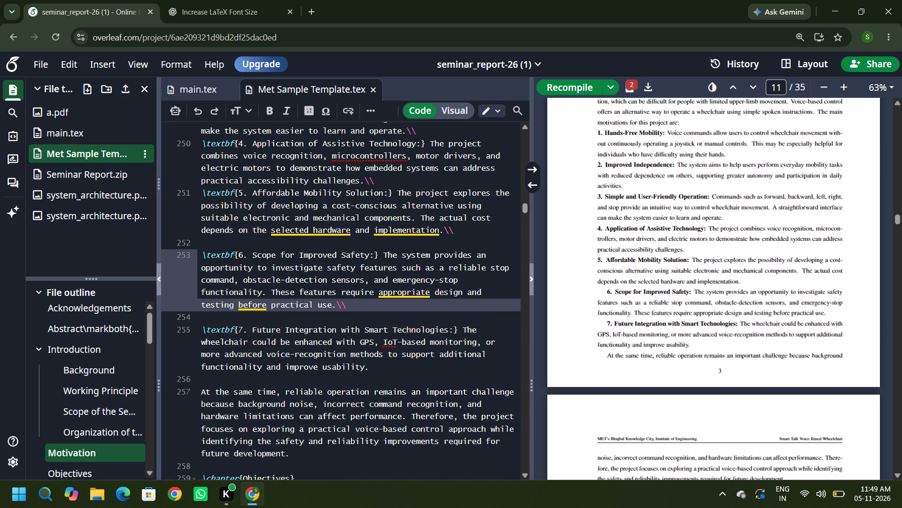
click(412, 364)
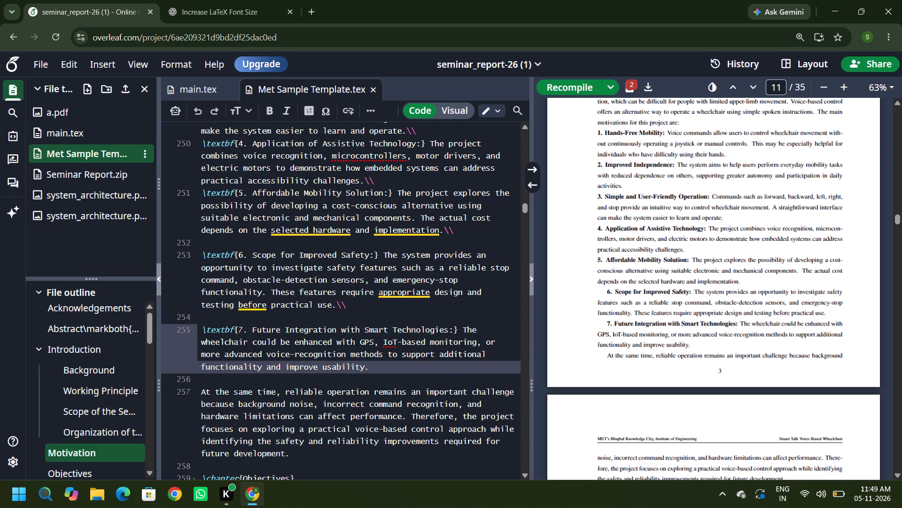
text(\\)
Remove the blank lines before the Scope for Improved Safety and Future Integration with Smart Technologies points, and recompile.
click(203, 251)
key(BackSpace)
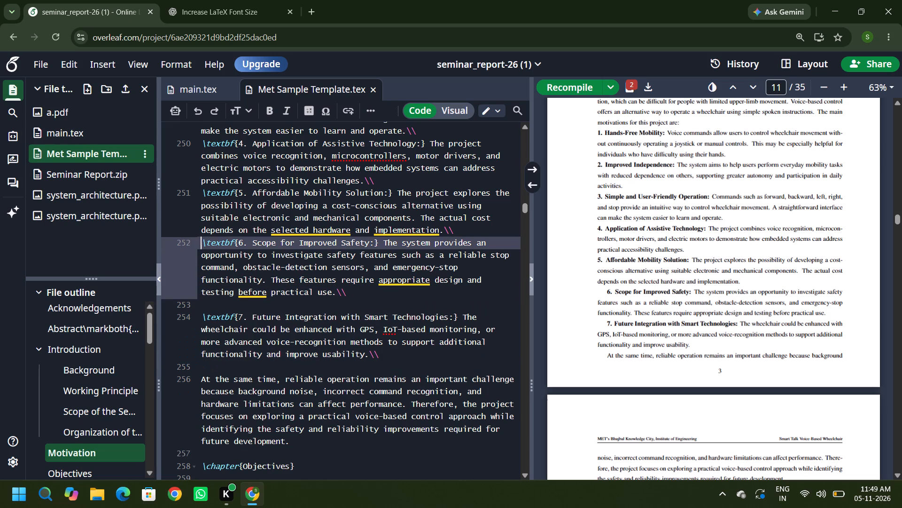
click(204, 318)
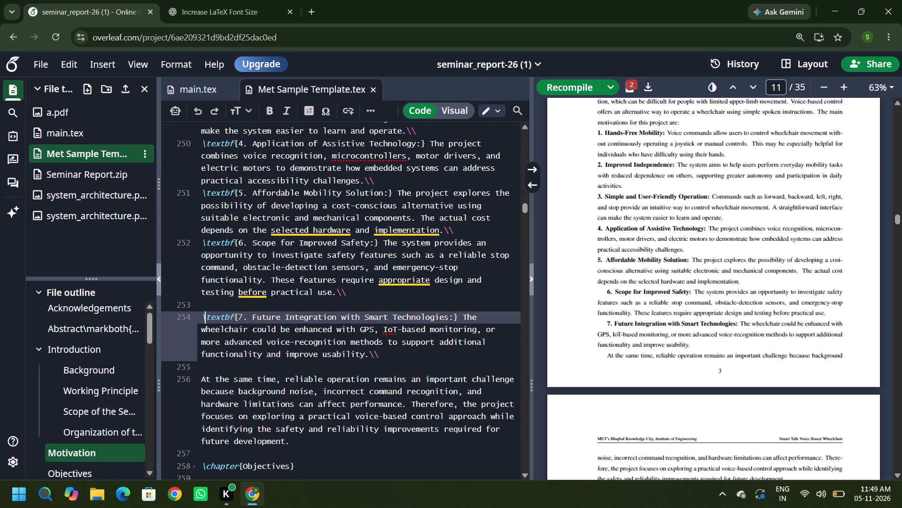
key(Left)
key(BackSpace)
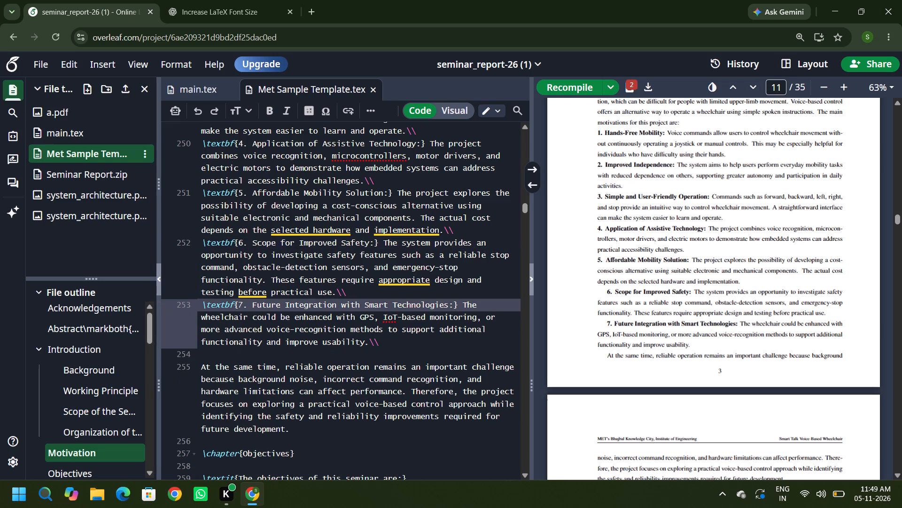
key(ctrl+s)
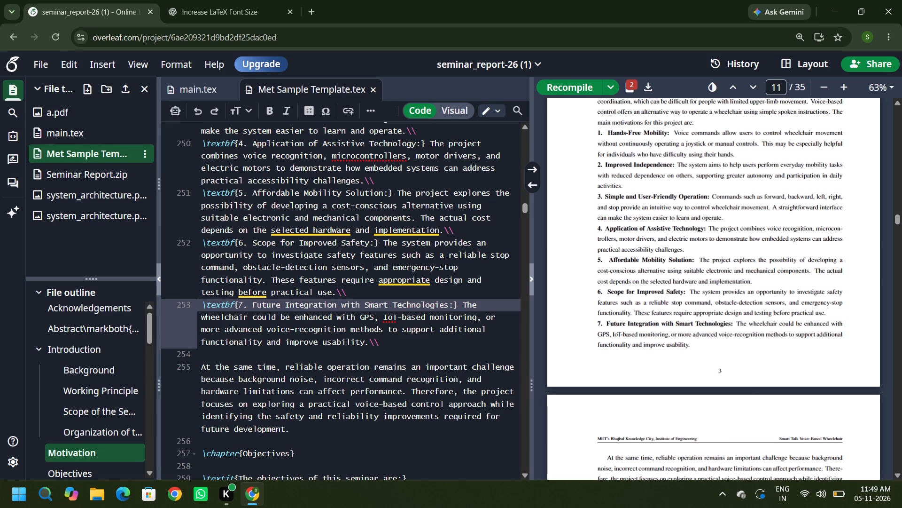
Review the layout of the Introduction and Motivation chapters in the compiled PDF.
scroll(196, 332, up, 3)
scroll(198, 244, up, 1)
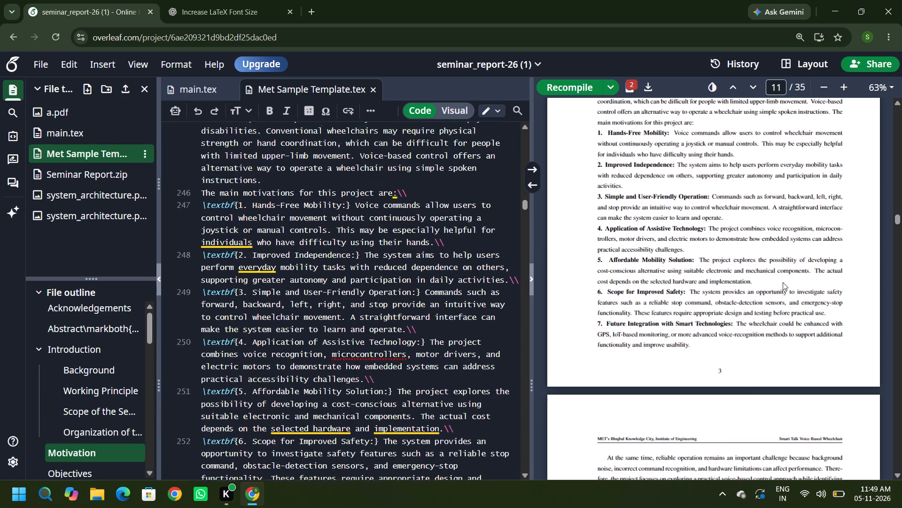
scroll(813, 283, up, 10)
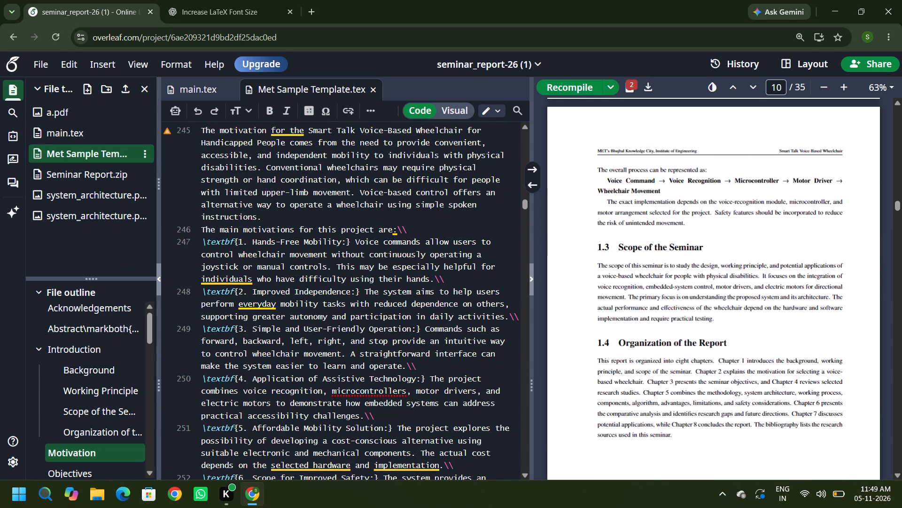
scroll(802, 293, up, 13)
scroll(798, 299, down, 6)
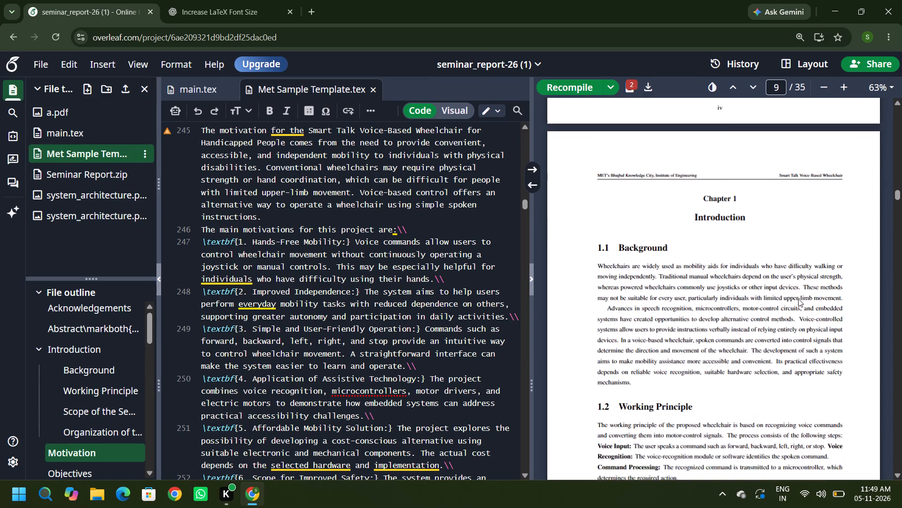
scroll(798, 299, down, 5)
scroll(798, 299, up, 2)
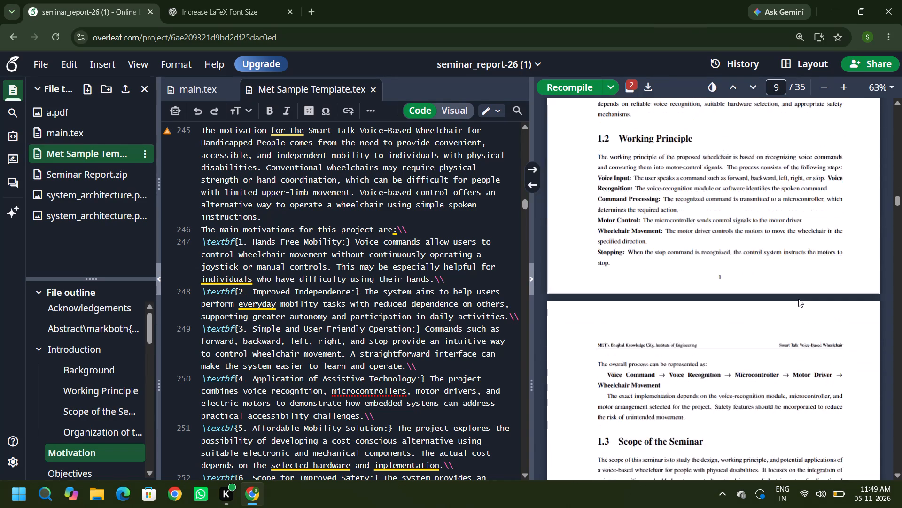
scroll(798, 299, down, 11)
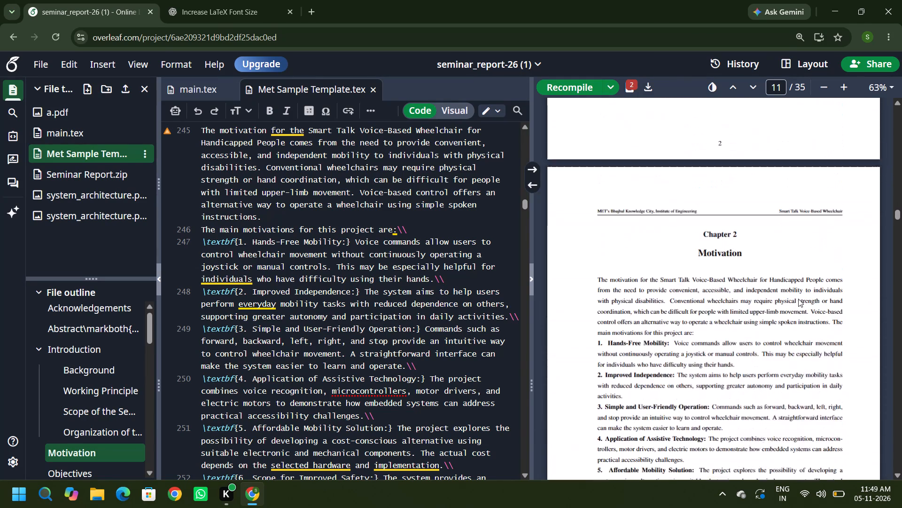
scroll(798, 299, down, 6)
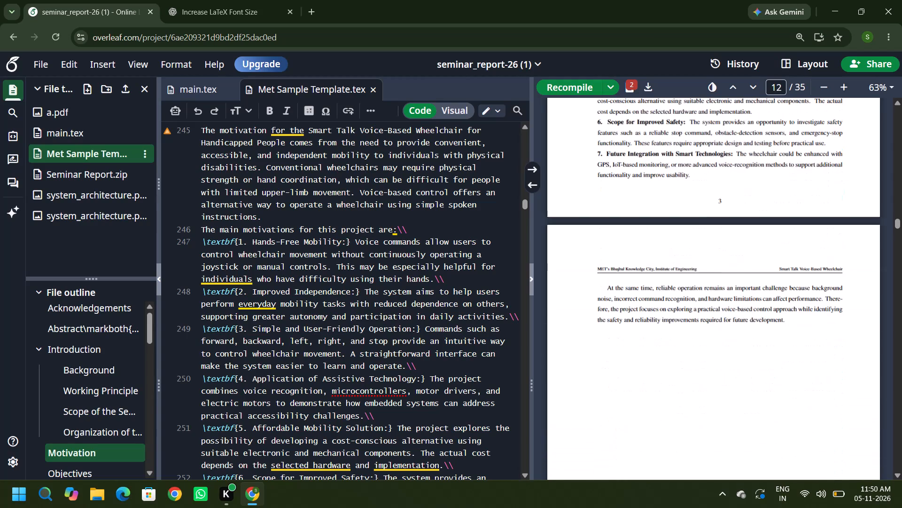
scroll(798, 299, down, 4)
scroll(798, 299, up, 5)
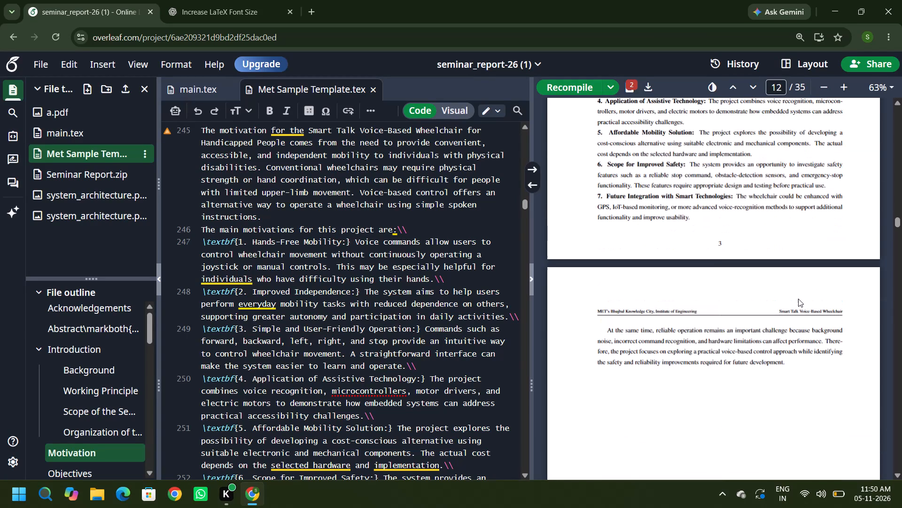
Review the compiled pages from the Objectives and Literature Survey chapters through the System Architecture and Workflow figure.
scroll(798, 299, down, 15)
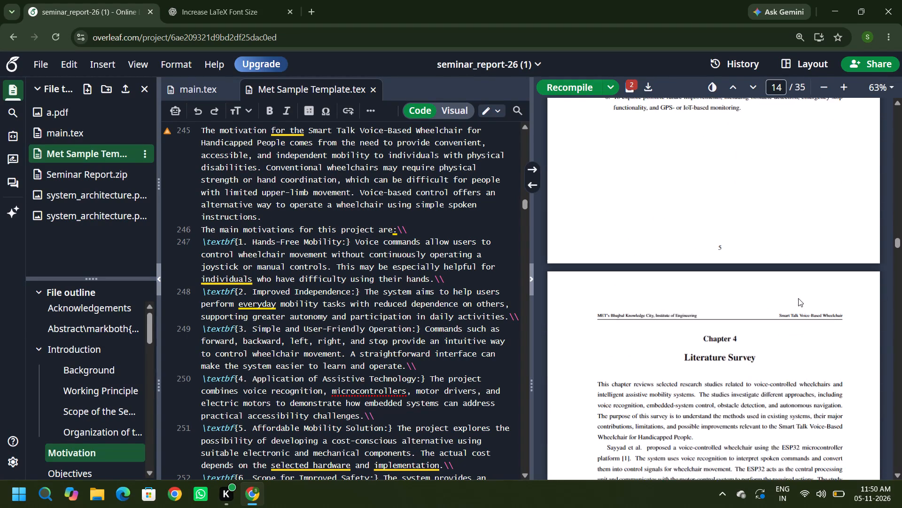
scroll(798, 298, down, 2)
scroll(798, 298, up, 6)
scroll(798, 298, down, 5)
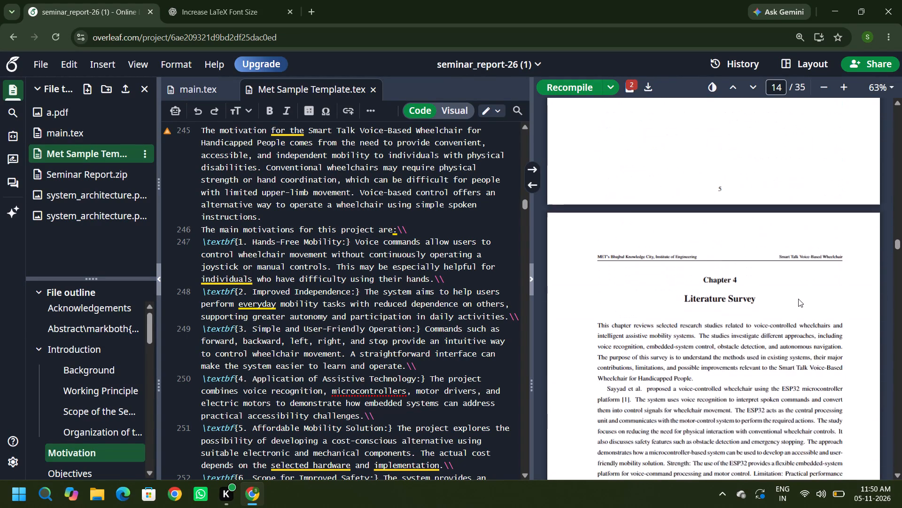
scroll(798, 299, down, 11)
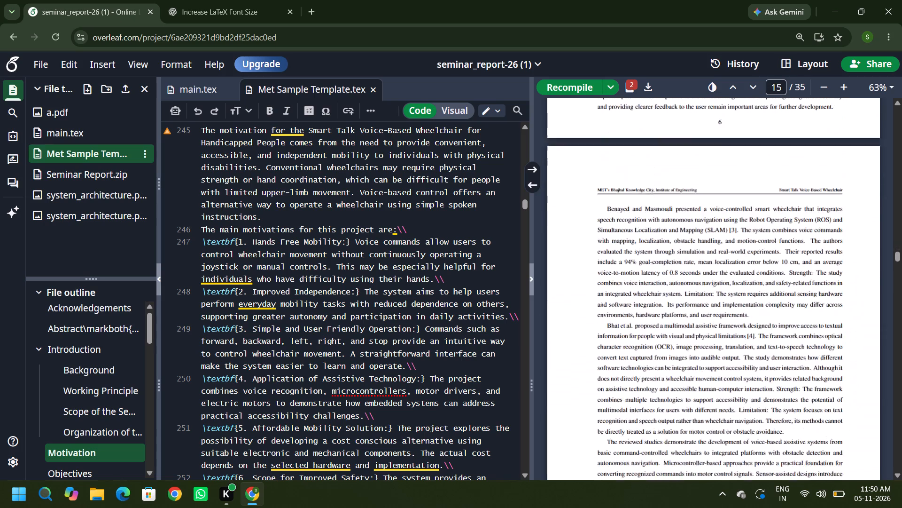
scroll(798, 300, down, 9)
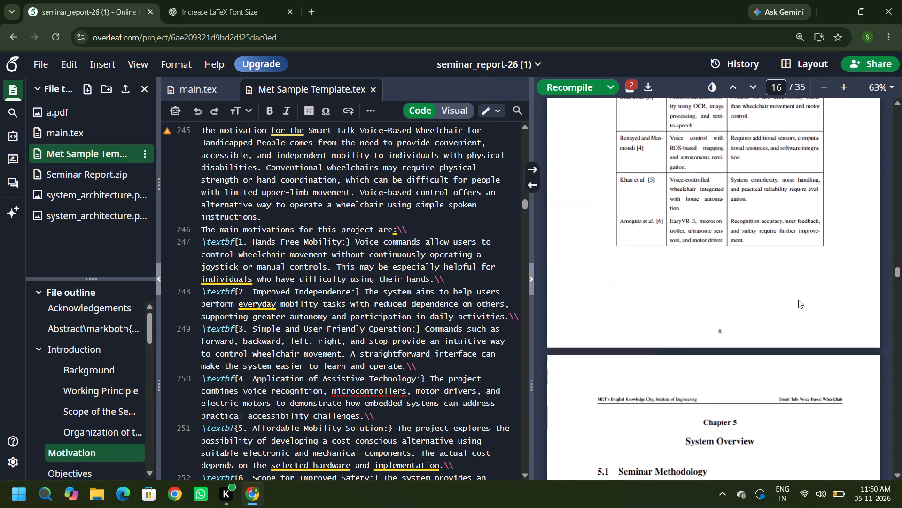
scroll(798, 300, down, 6)
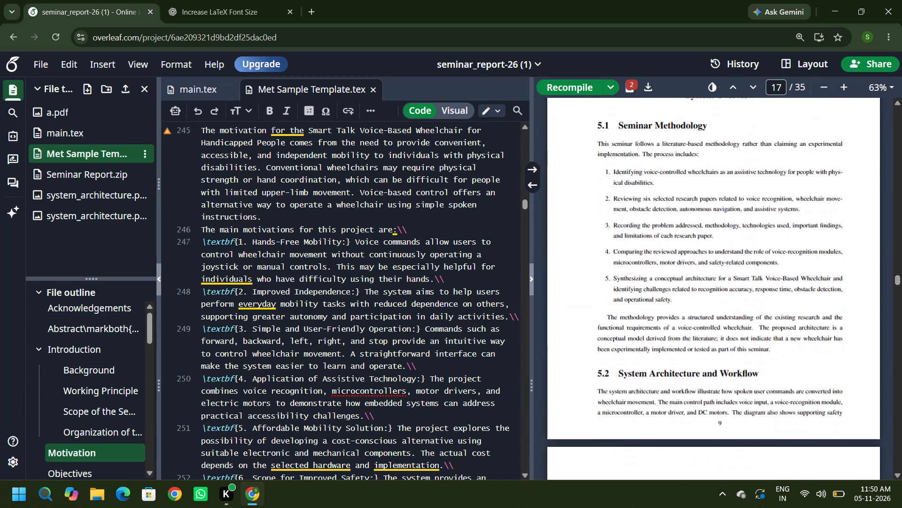
scroll(798, 300, down, 4)
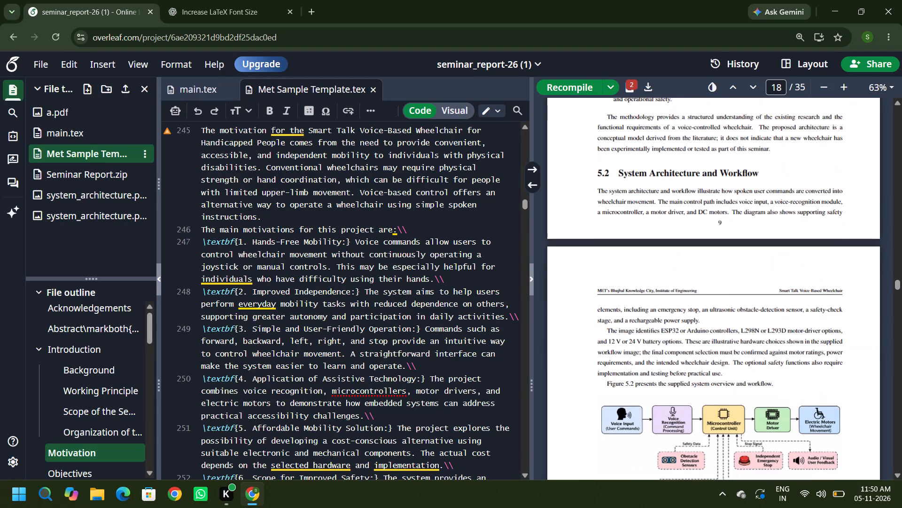
scroll(798, 300, down, 2)
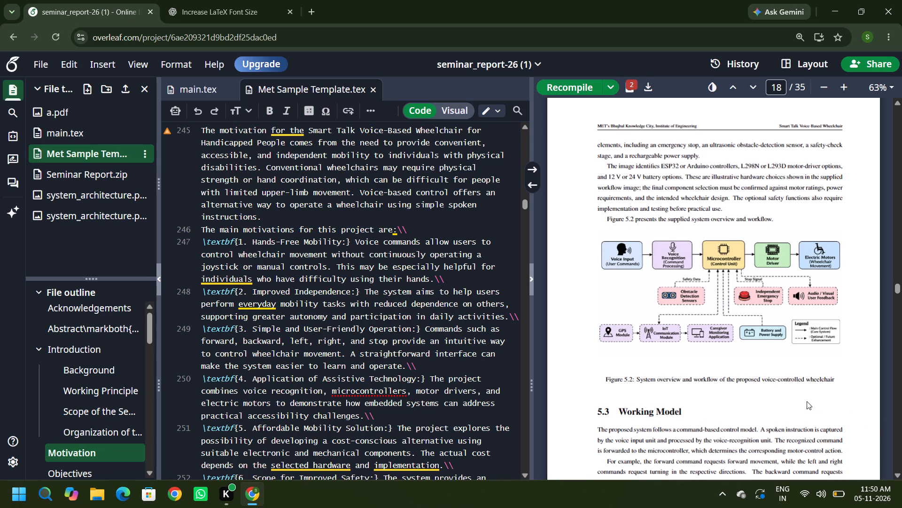
Delete the word "proposed" from the caption of the system overview and workflow figure, and recompile.
double_click(741, 380)
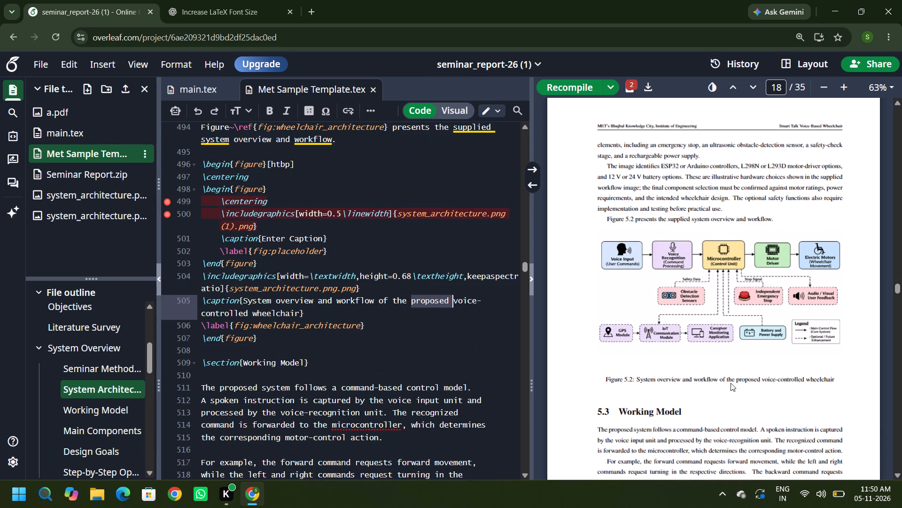
key(BackSpace)
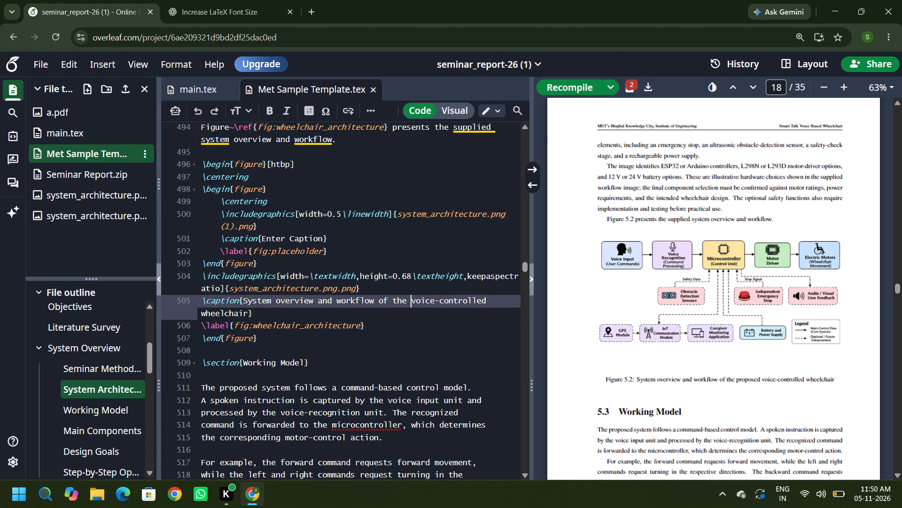
key(ctrl+s)
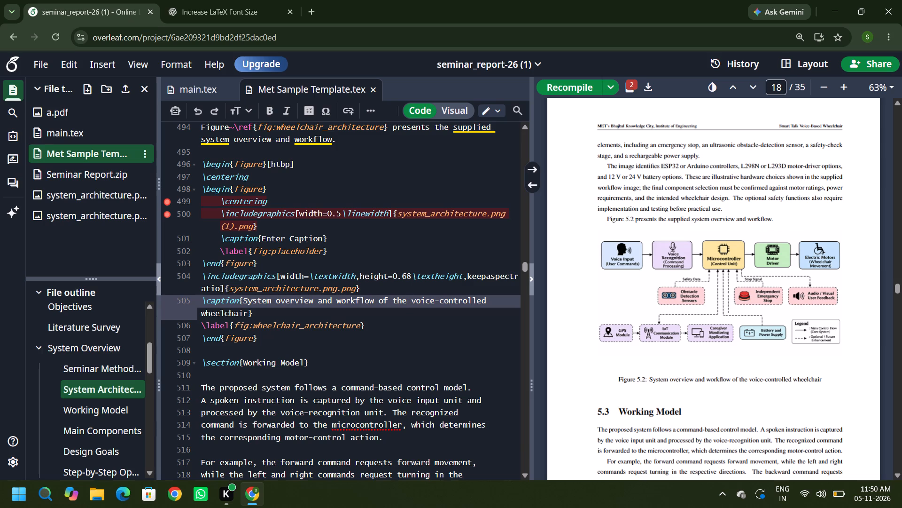
Replace the text after the Figure reference above the diagram with the copied caption, "System overview and workflow of the voice-controlled wheelchair.".
scroll(269, 279, up, 1)
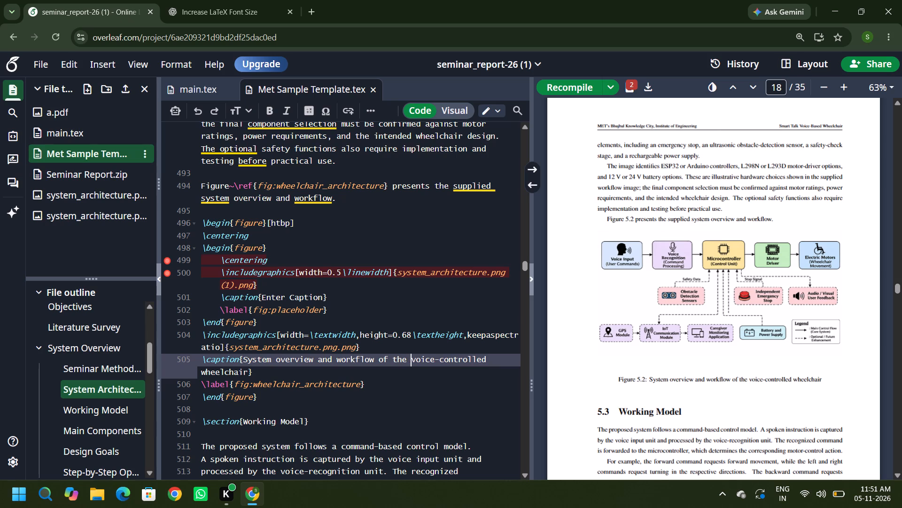
drag(243, 360, 243, 367)
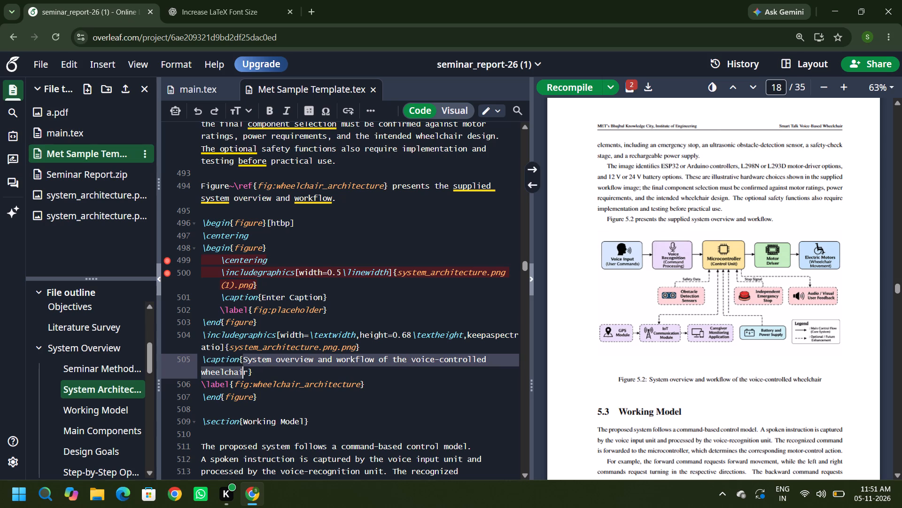
drag(243, 367, 246, 371)
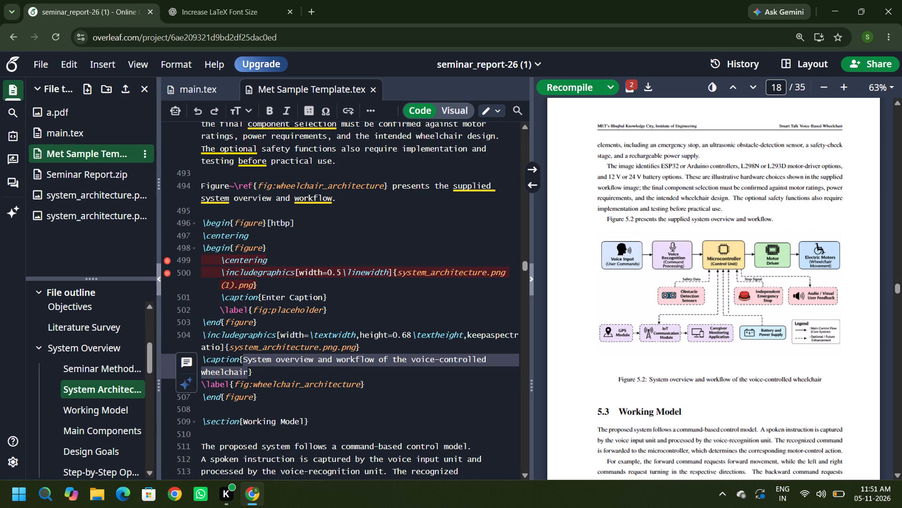
key(ctrl+c)
drag(391, 185, 358, 211)
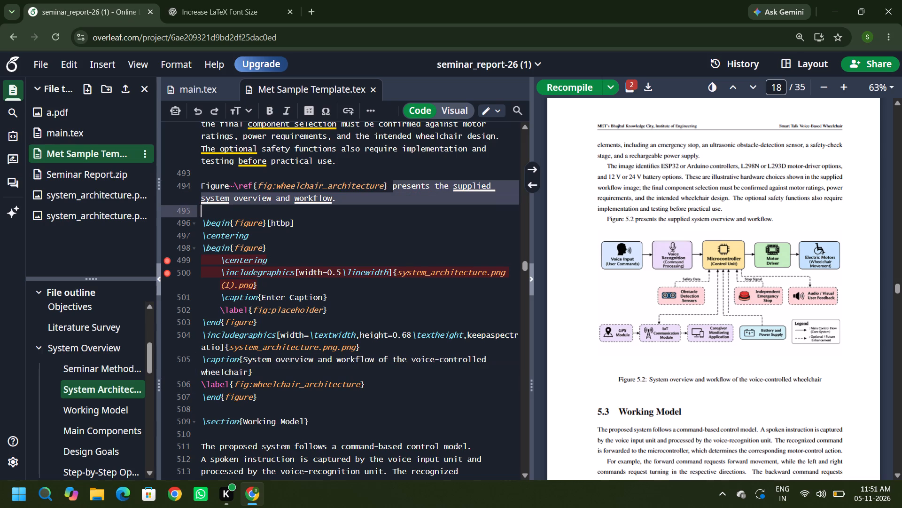
drag(358, 211, 330, 197)
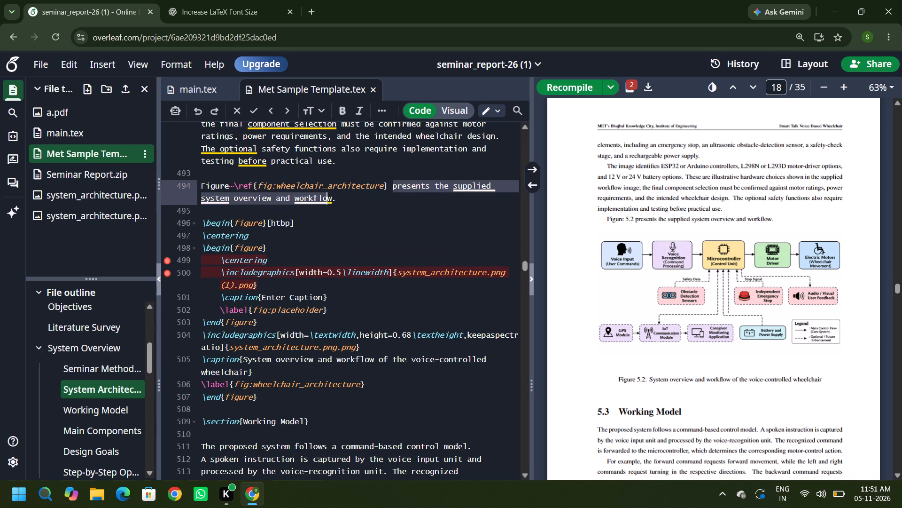
drag(330, 197, 335, 198)
key(ctrl+v)
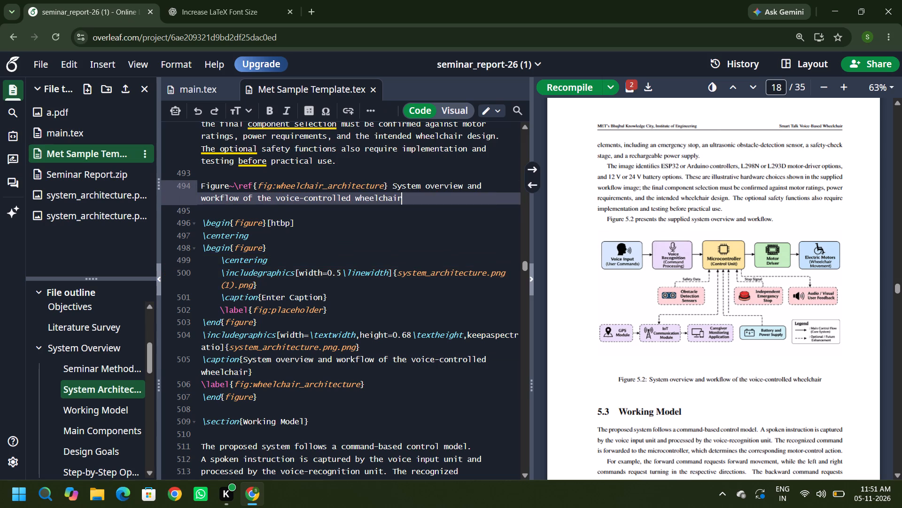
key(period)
Comment out the \caption line of the system overview and workflow figure in the source, and recompile.
drag(203, 361, 238, 372)
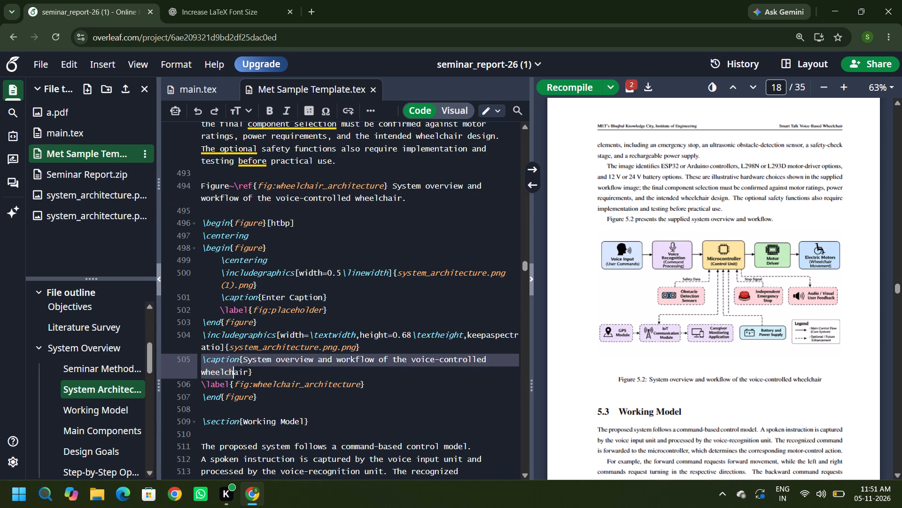
drag(238, 372, 251, 372)
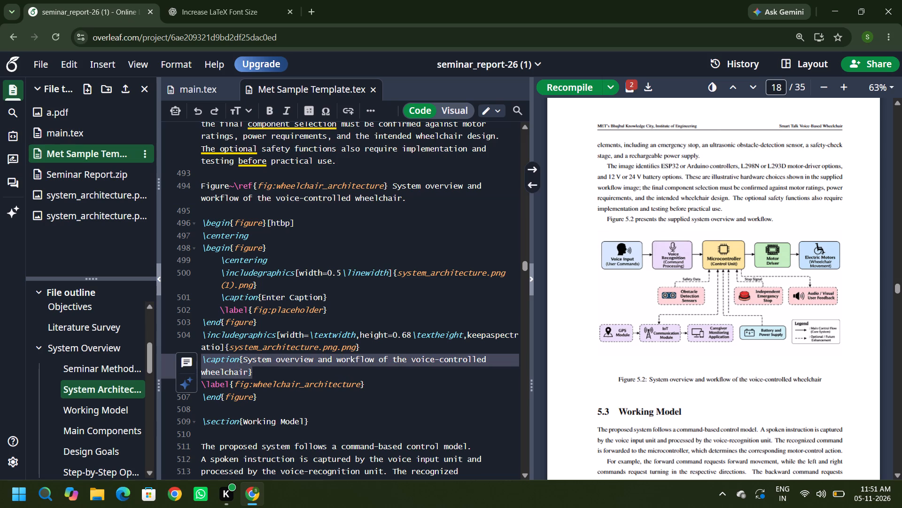
key(ctrl+slash)
key(ctrl+s)
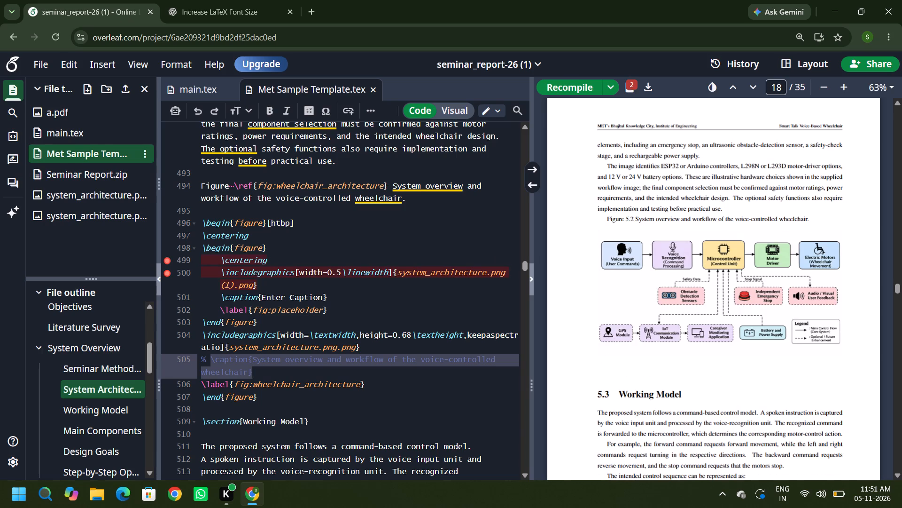
Add a \\ line break after "testing before practical use." above the Figure 5.2 reference line, and recompile.
double_click(615, 217)
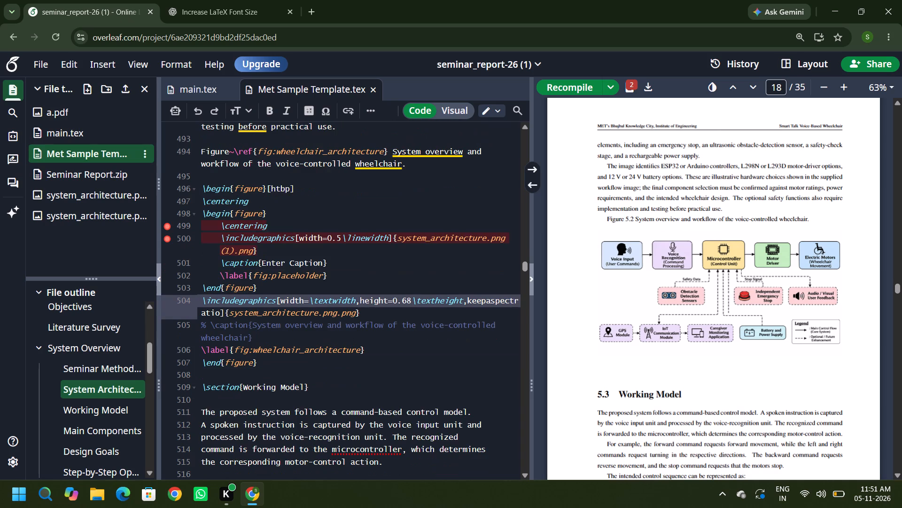
double_click(615, 217)
triple_click(638, 218)
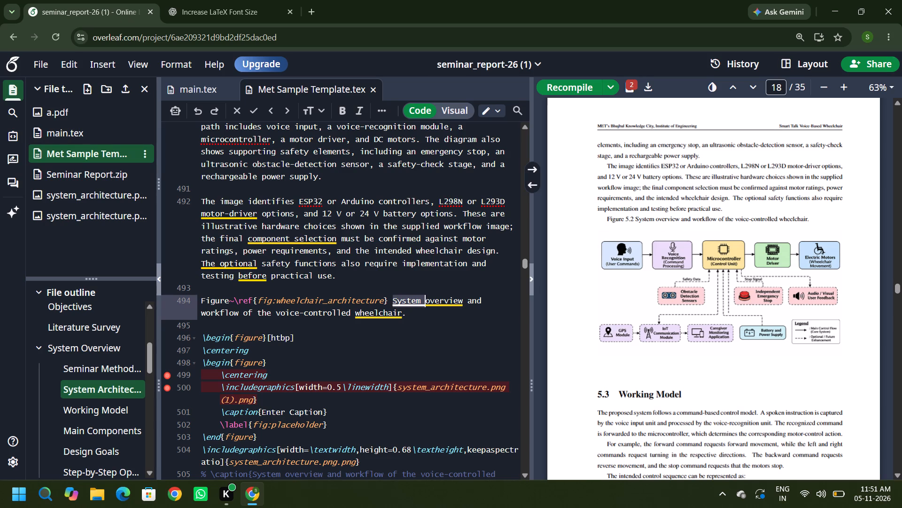
click(368, 279)
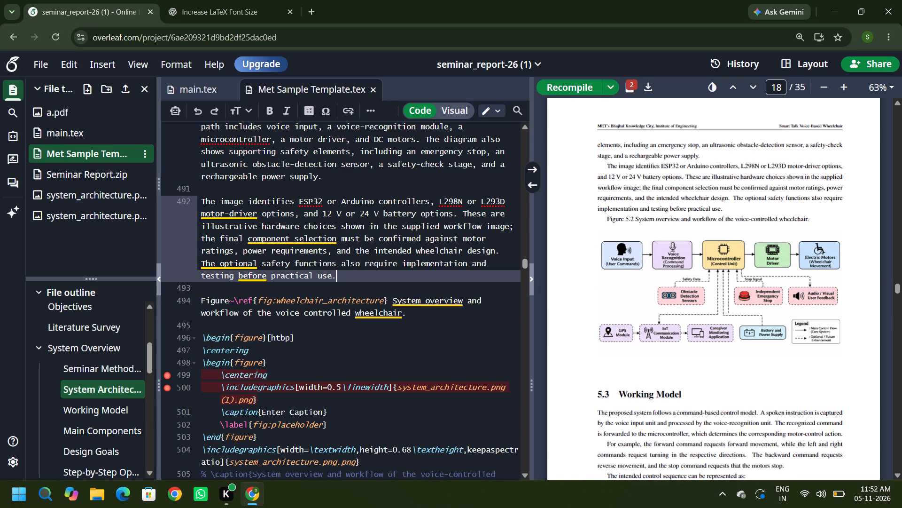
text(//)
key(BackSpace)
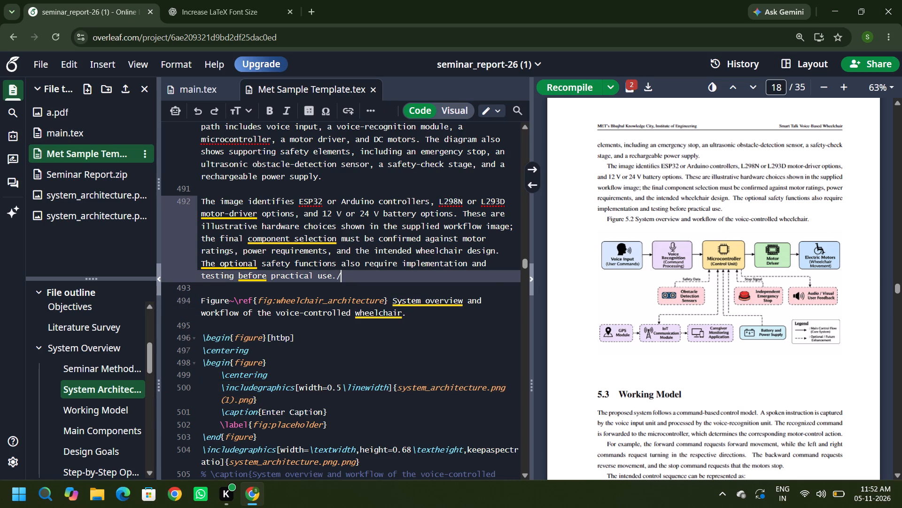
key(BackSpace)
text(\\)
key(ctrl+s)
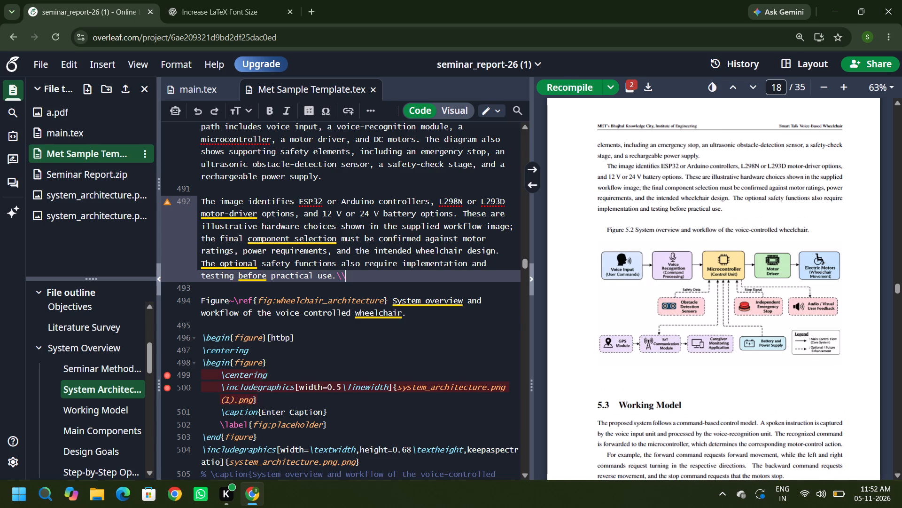
Review the compiled pages from the Working Model section through the Comparison of Representative Research Approaches table.
scroll(582, 338, down, 4)
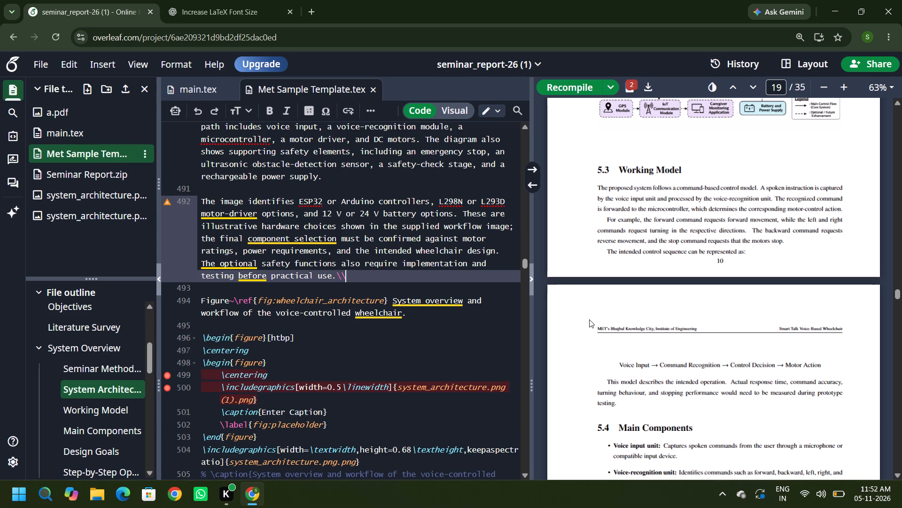
scroll(589, 319, down, 2)
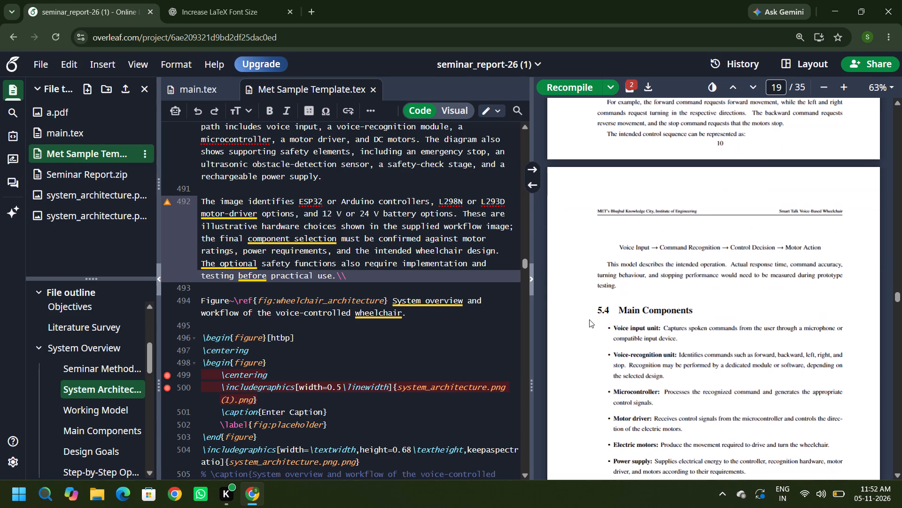
scroll(589, 319, down, 2)
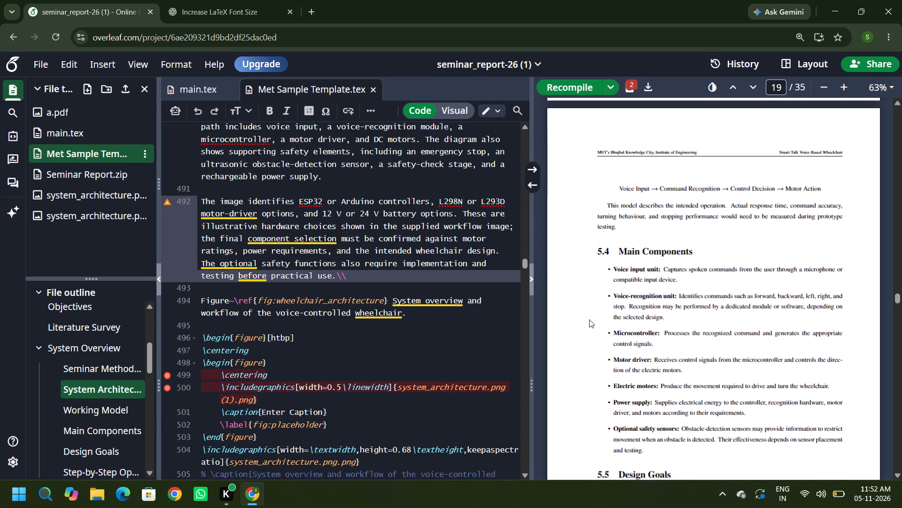
scroll(589, 319, down, 4)
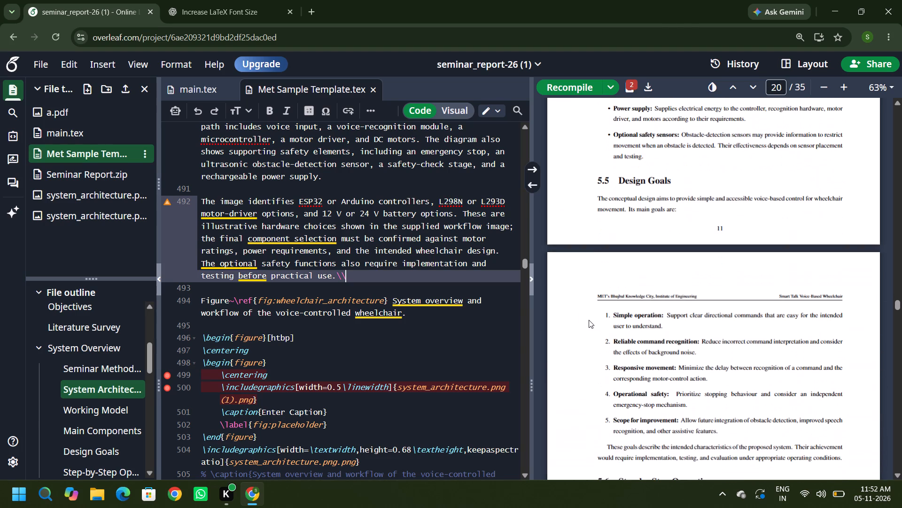
scroll(586, 321, down, 1)
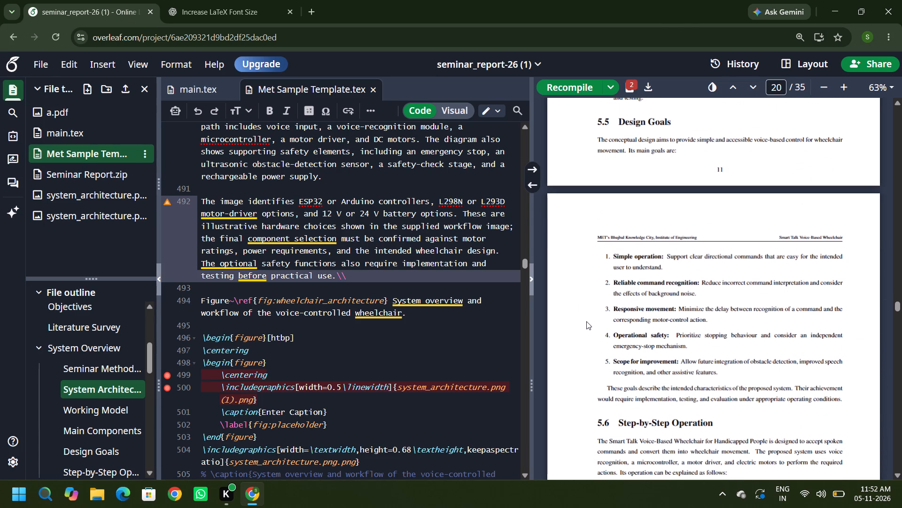
scroll(586, 321, down, 4)
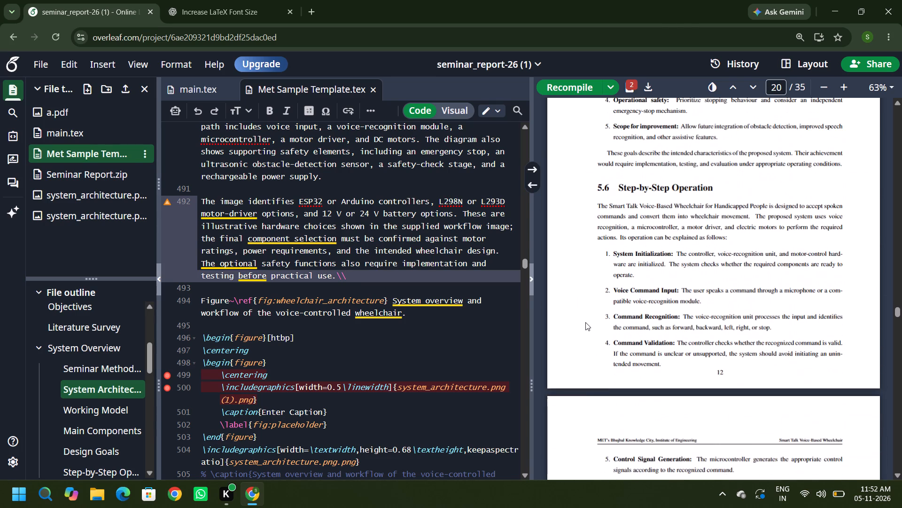
scroll(585, 322, down, 4)
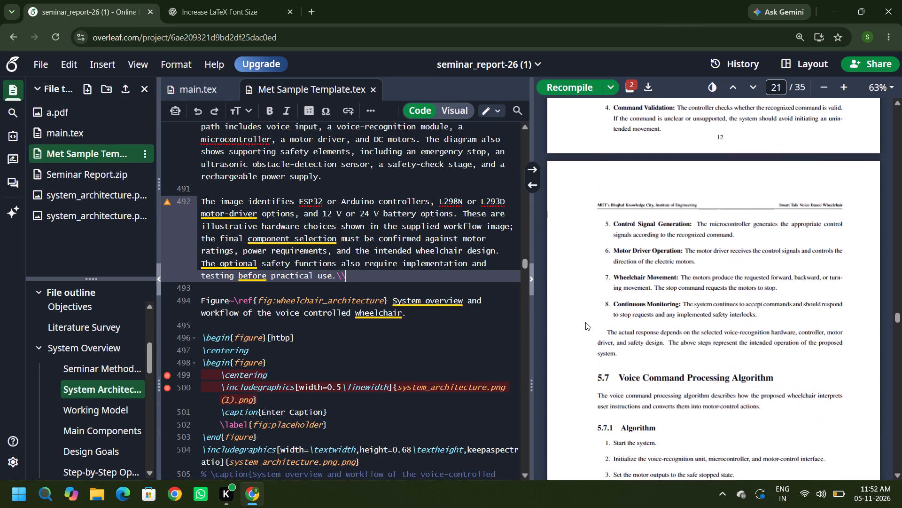
scroll(585, 323, down, 2)
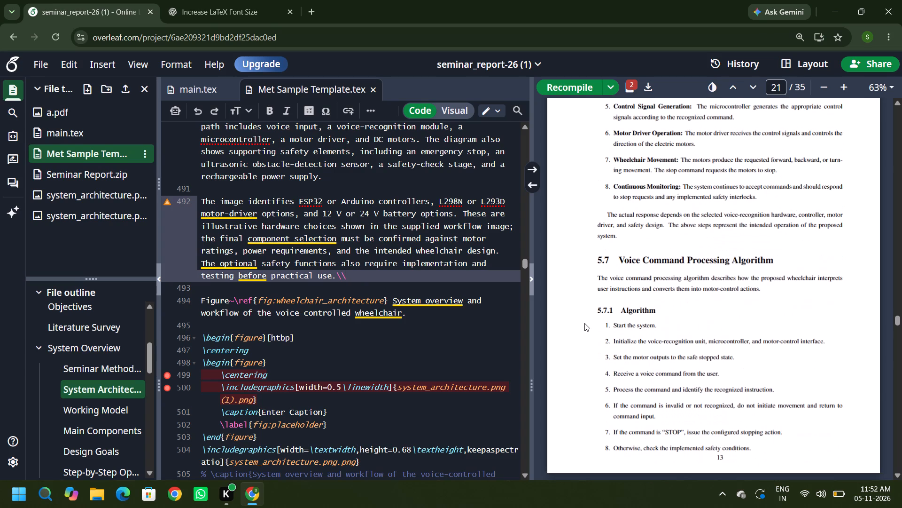
scroll(584, 323, down, 2)
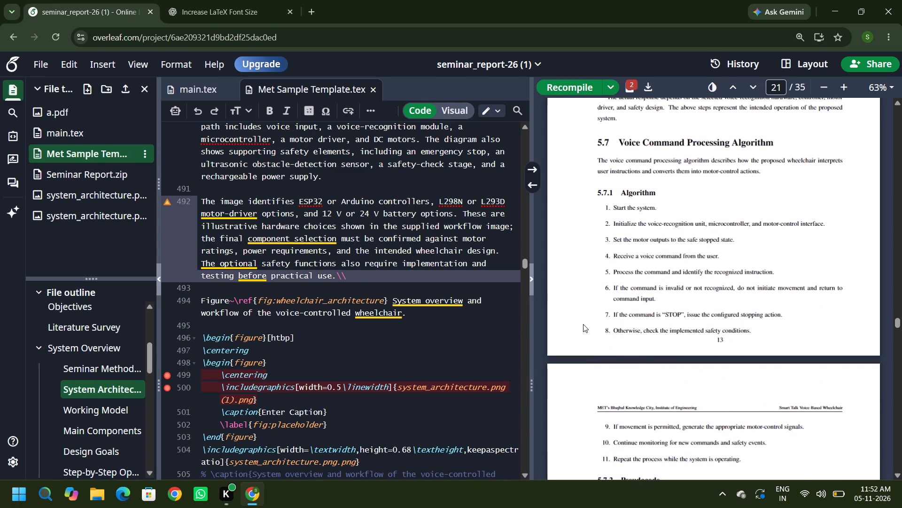
scroll(583, 325, down, 10)
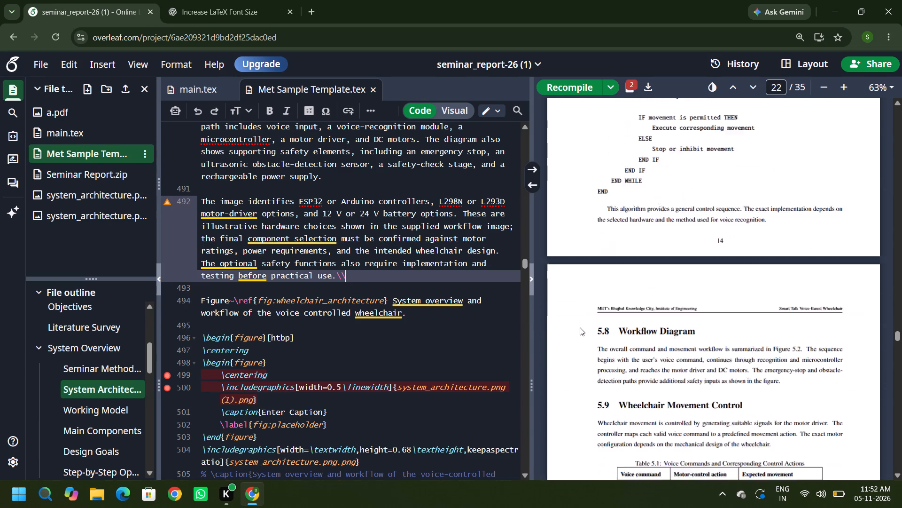
scroll(579, 327, down, 1)
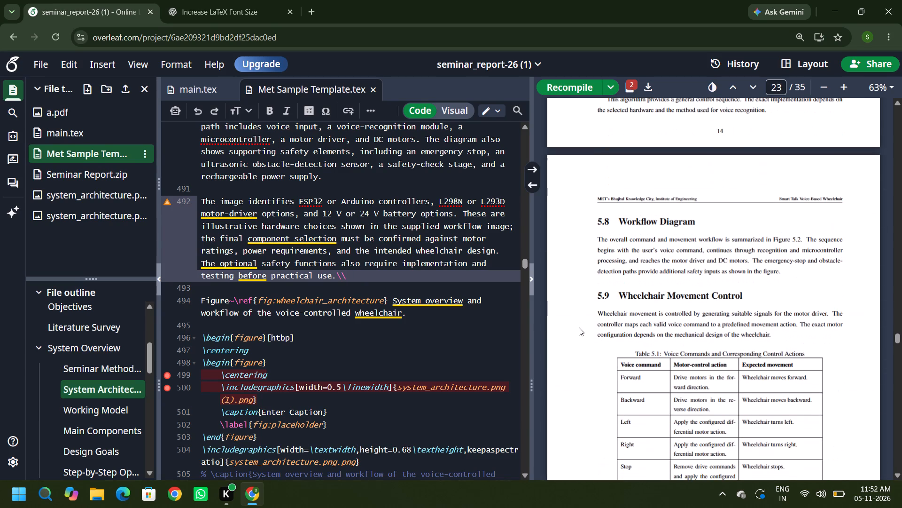
scroll(579, 327, down, 4)
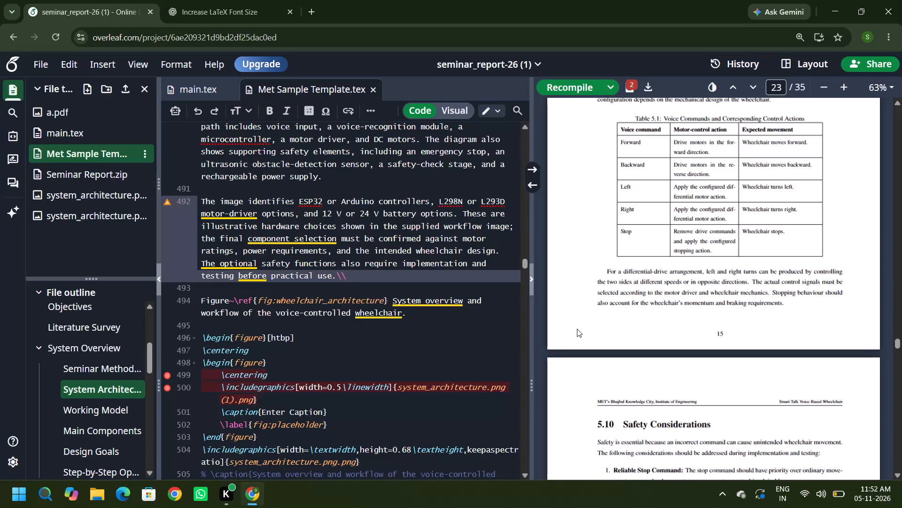
Review the compiled pages from the Safety Considerations section through the Comparison of Representative Research Approaches table in Chapter 6.
scroll(577, 329, down, 6)
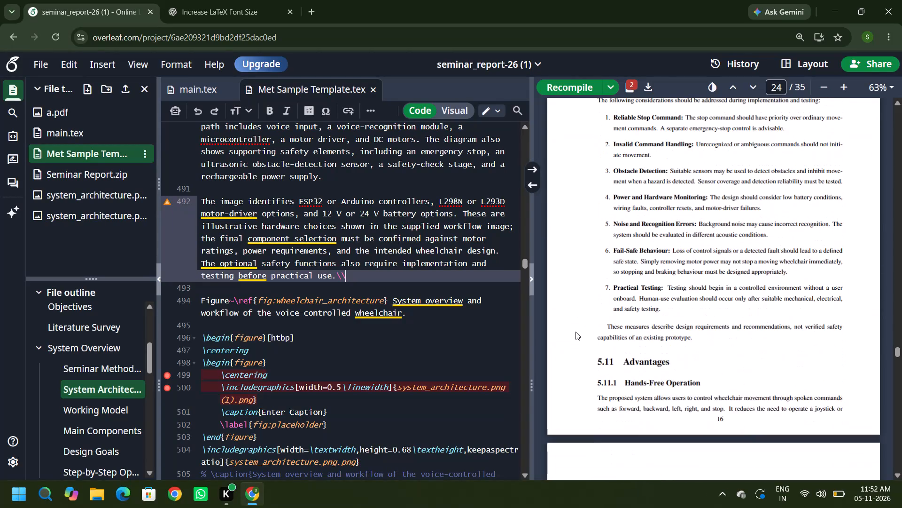
scroll(575, 332, down, 5)
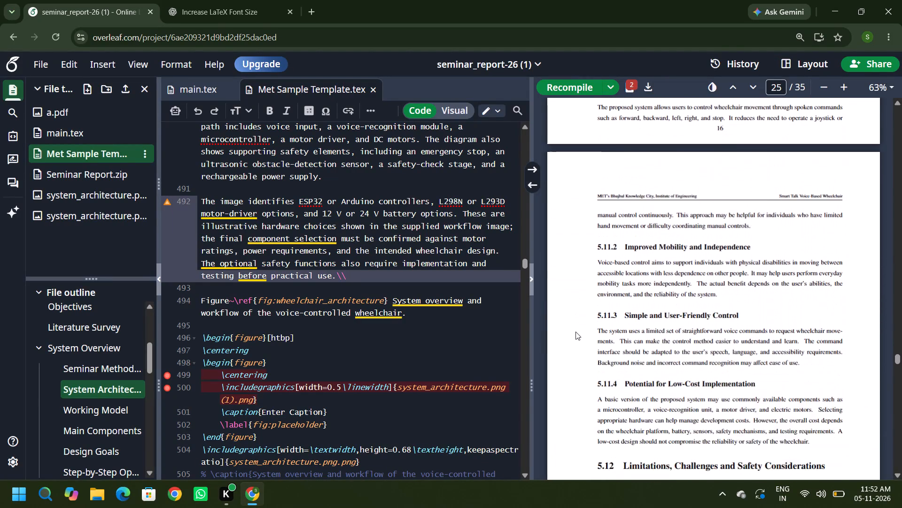
scroll(575, 332, down, 5)
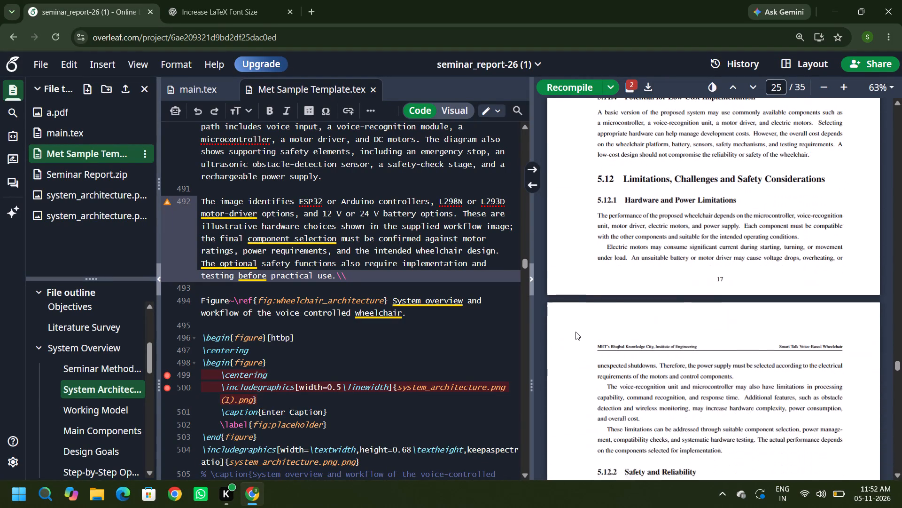
scroll(575, 332, down, 7)
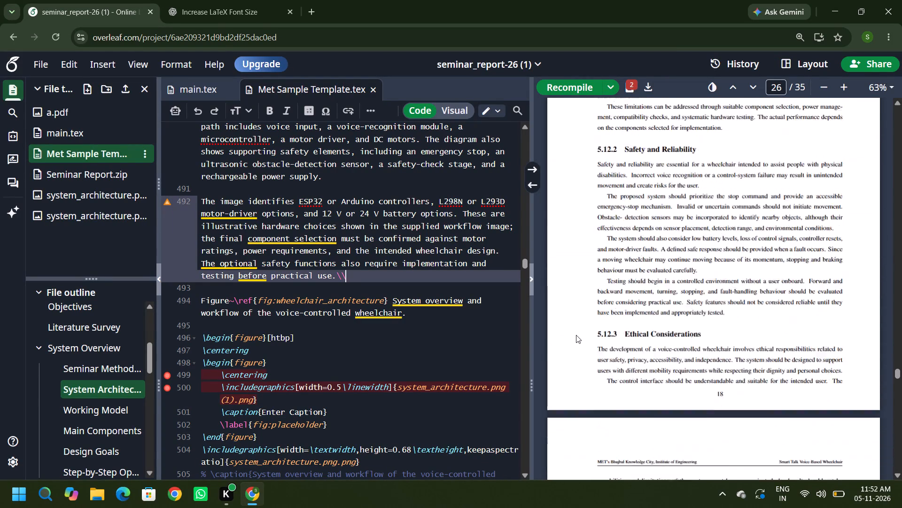
scroll(577, 335, down, 4)
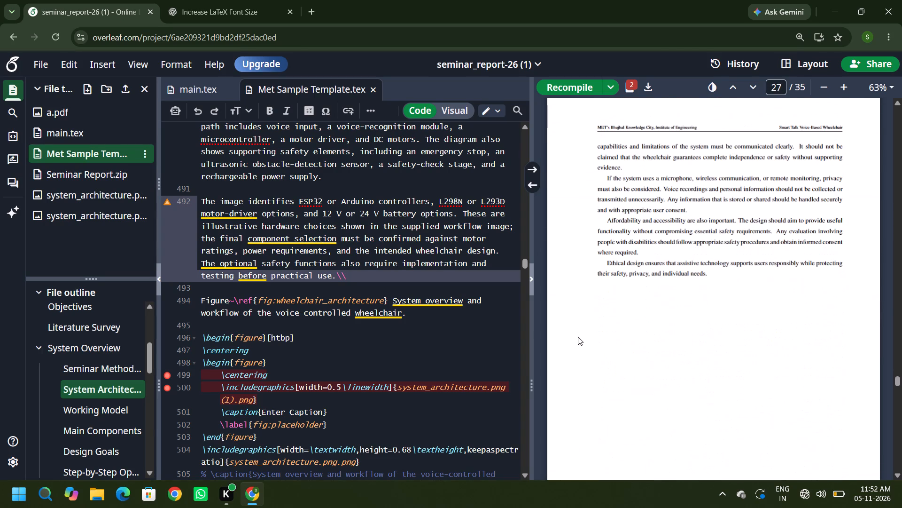
scroll(624, 315, down, 1)
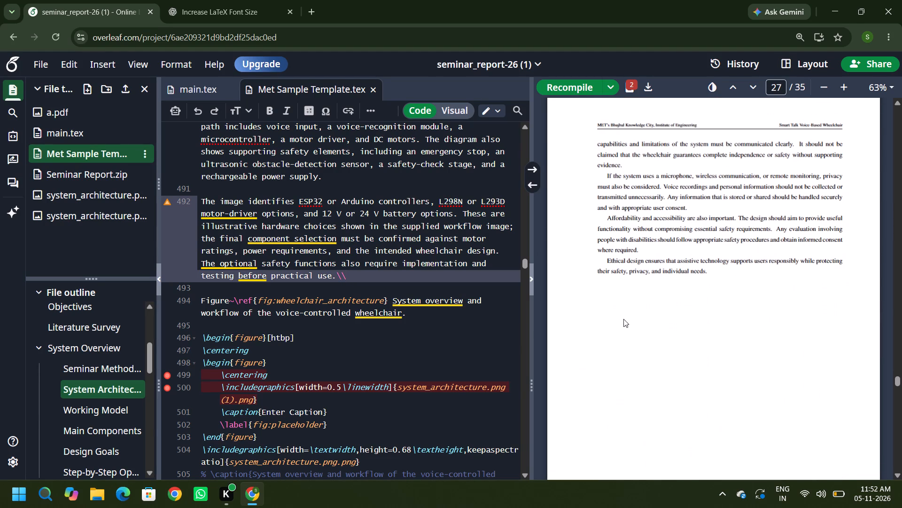
scroll(621, 321, down, 5)
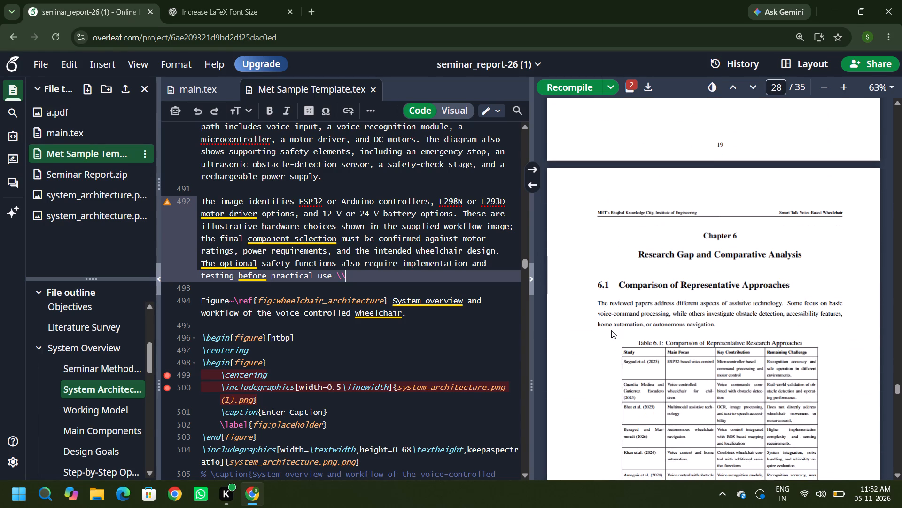
scroll(611, 330, down, 4)
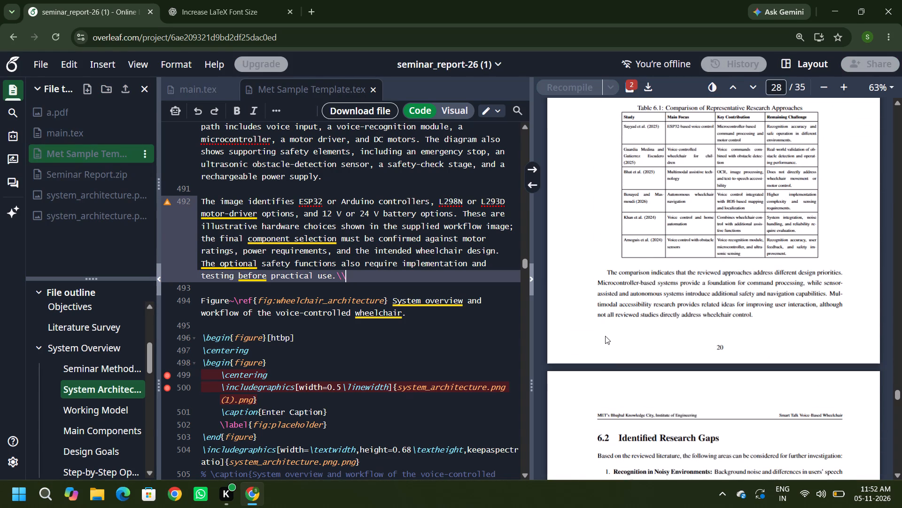
Check the computer's Wi-Fi connection in the Windows quick settings, and return to the report.
click(833, 490)
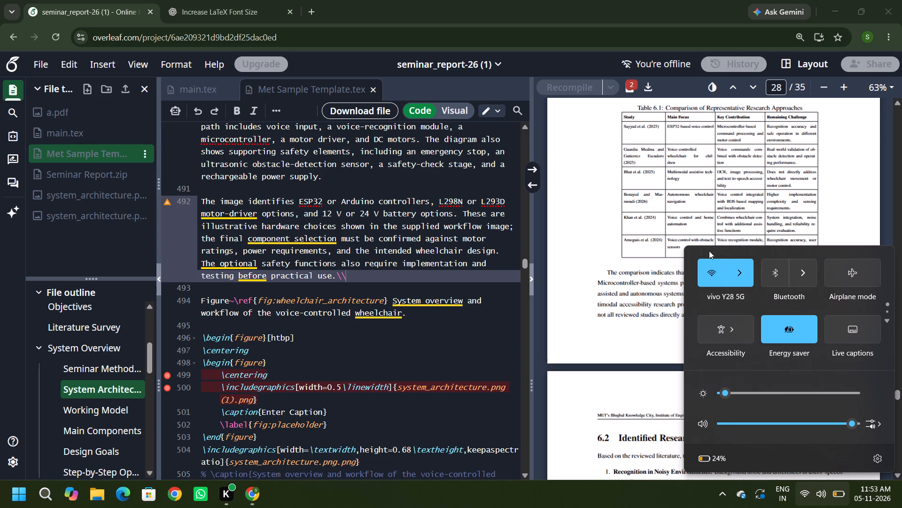
click(596, 190)
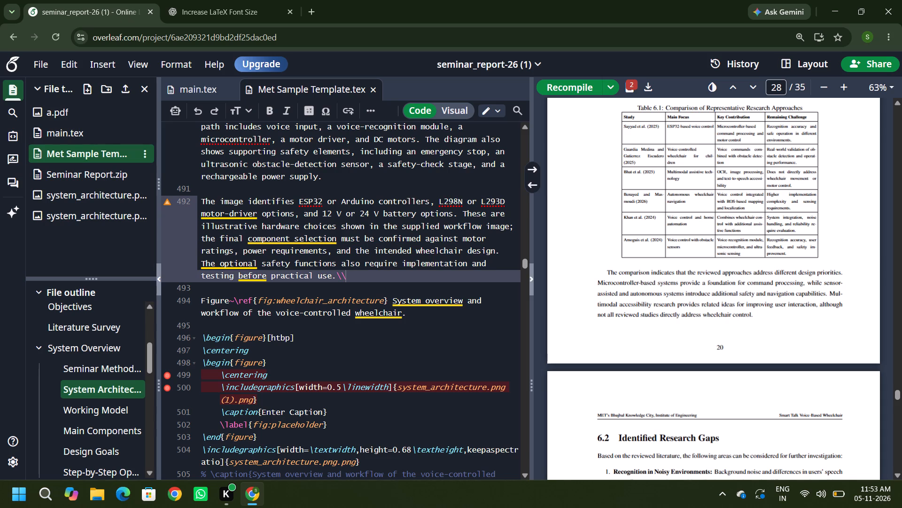
Review the compiled pages from Identified Research Gaps through the Applications and Conclusion chapters to the Bibliography.
scroll(384, 246, down, 1)
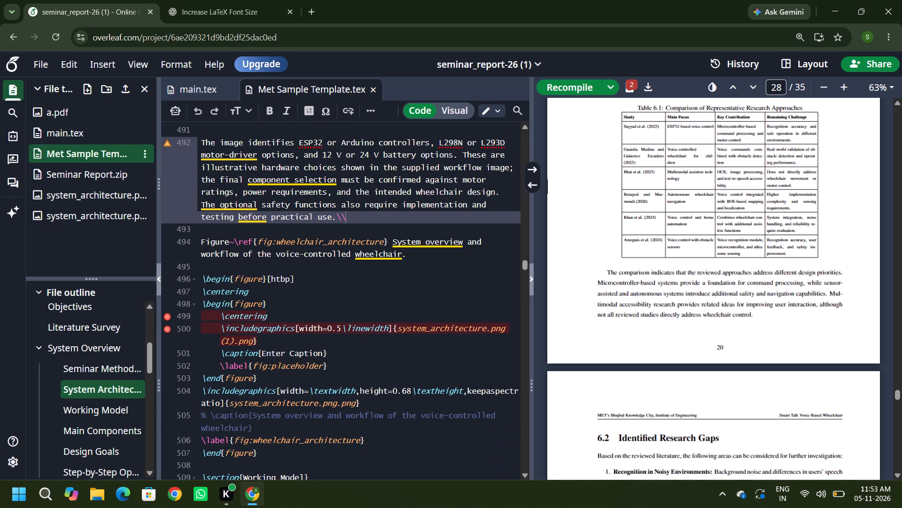
click(384, 229)
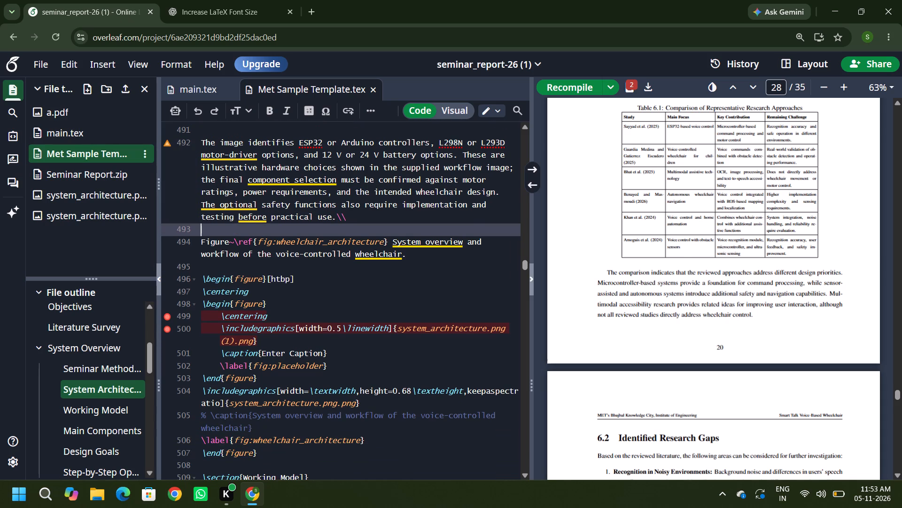
scroll(683, 251, down, 1)
scroll(683, 251, up, 2)
scroll(683, 251, down, 4)
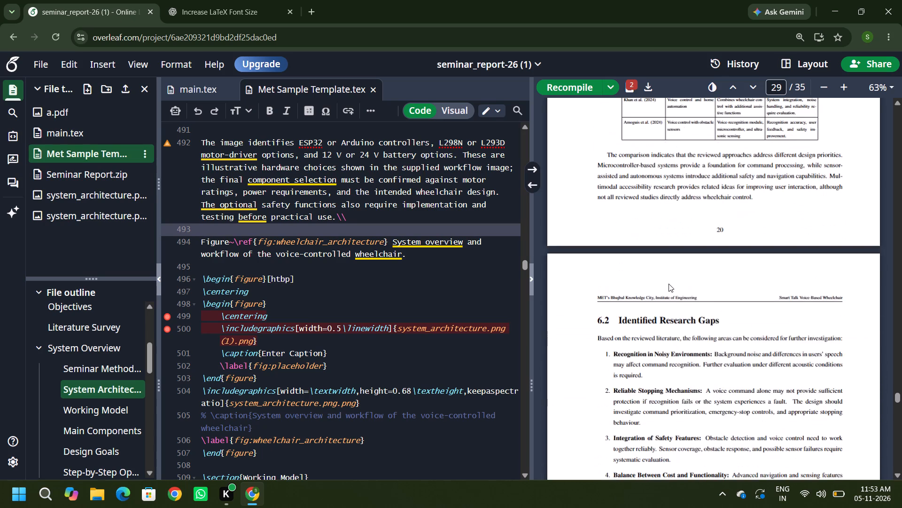
scroll(669, 284, down, 12)
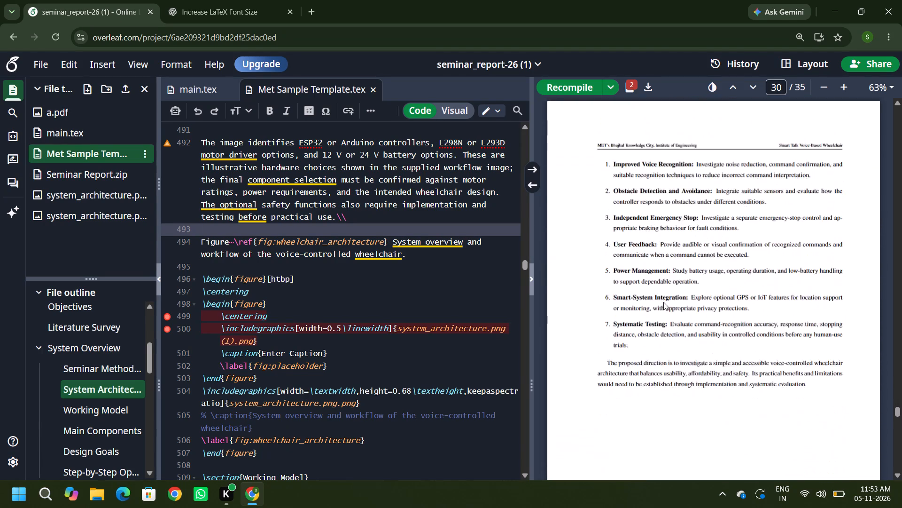
scroll(663, 302, down, 6)
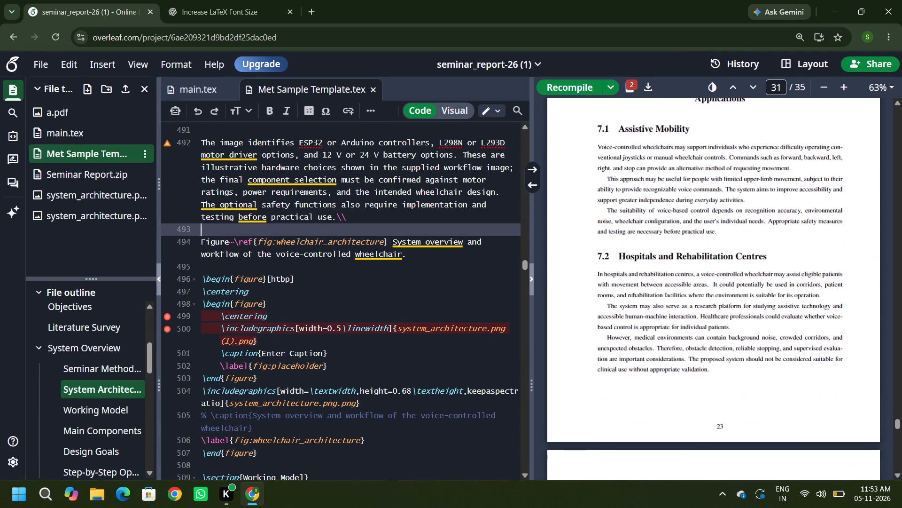
scroll(657, 317, down, 6)
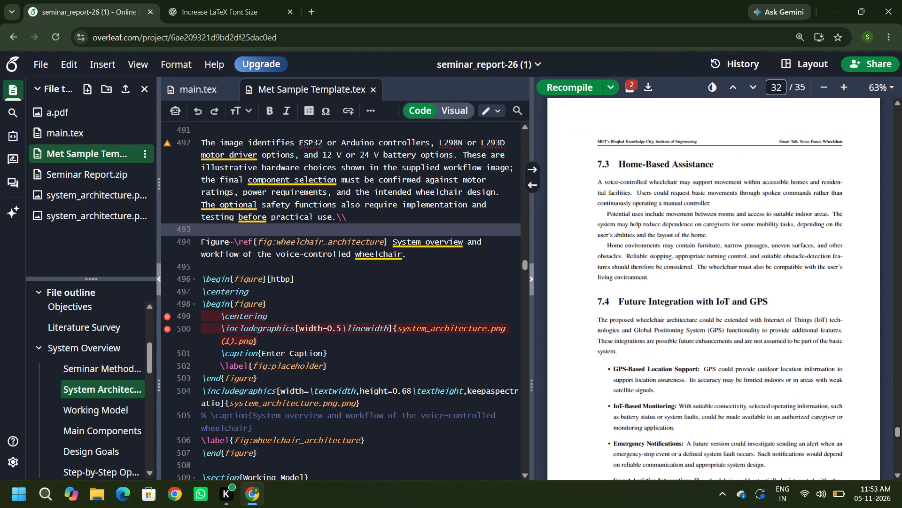
scroll(655, 325, down, 7)
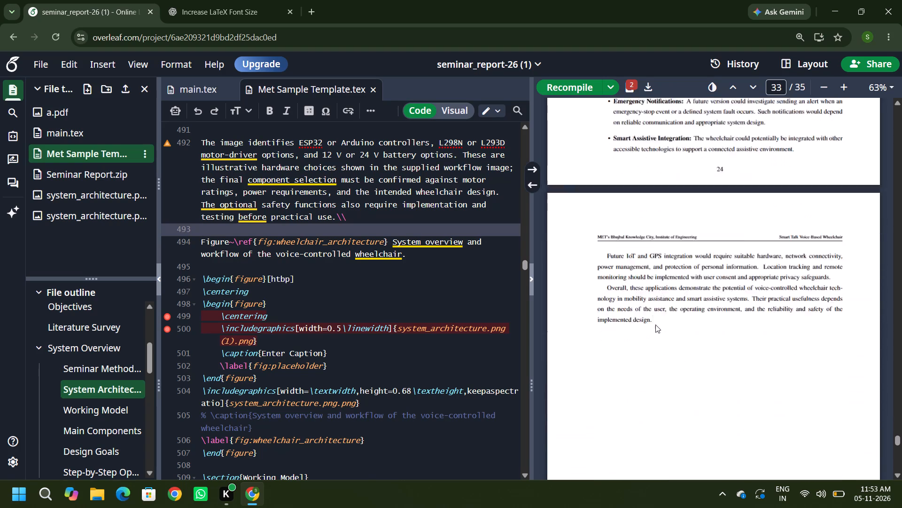
scroll(655, 325, down, 10)
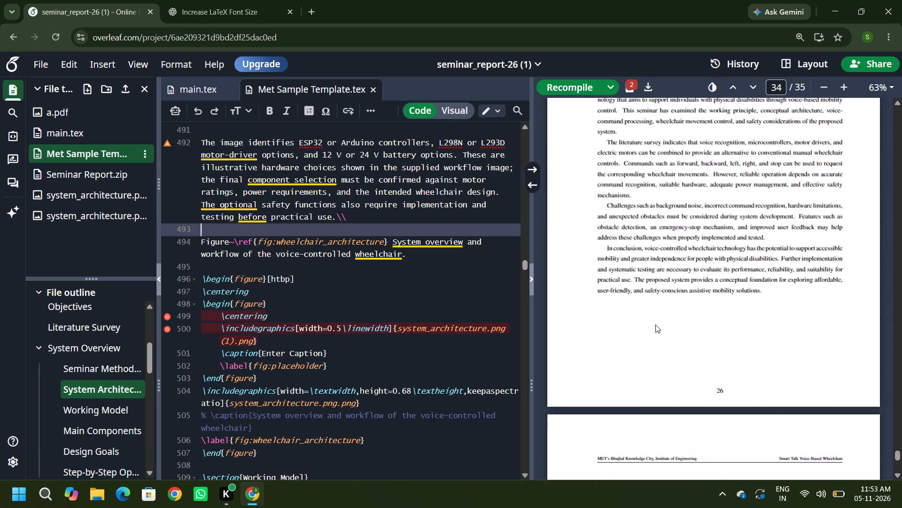
scroll(655, 325, up, 2)
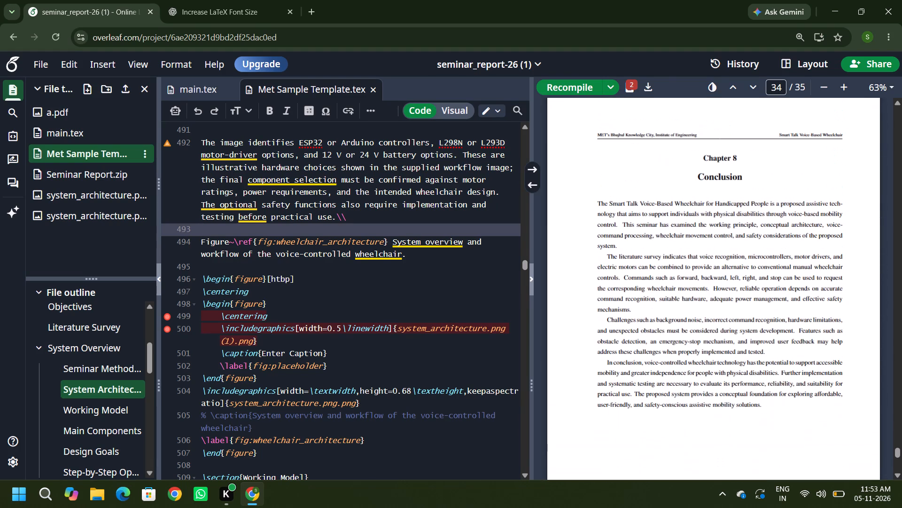
scroll(662, 278, down, 5)
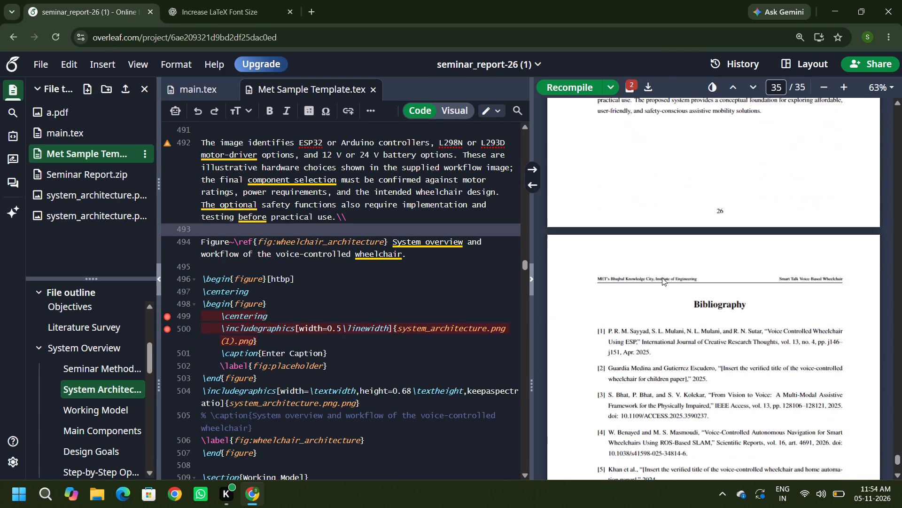
scroll(662, 277, down, 4)
scroll(662, 276, up, 6)
scroll(661, 228, up, 1)
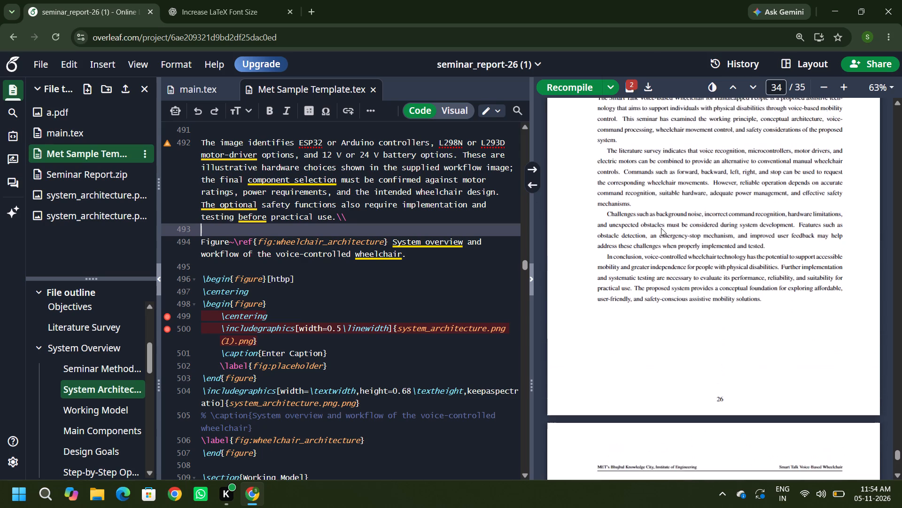
Merge the first three Conclusion paragraphs into one by removing the breaks before "The literature survey" and "Challenges such as", and recompile.
triple_click(610, 175)
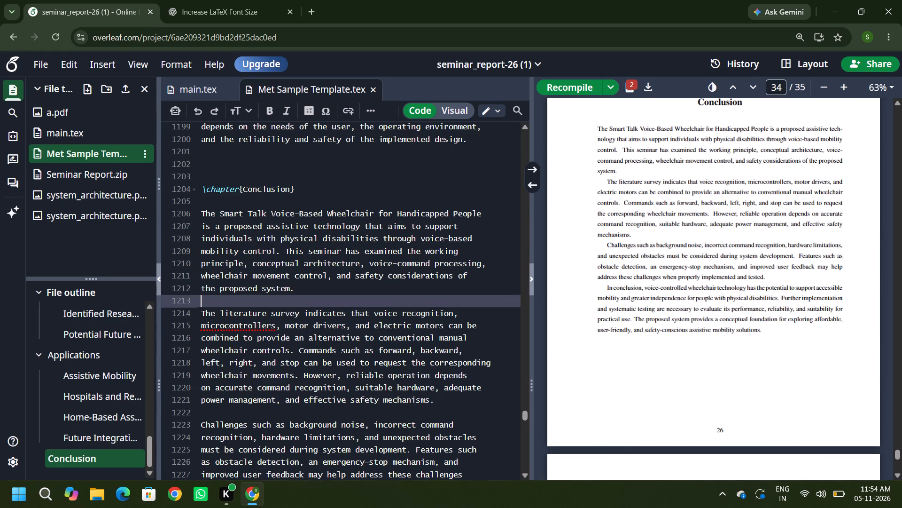
click(200, 314)
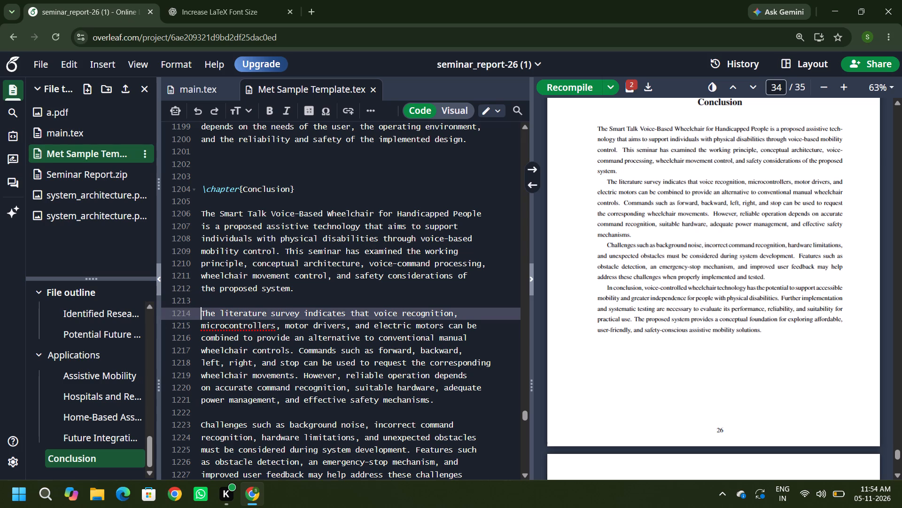
key(BackSpace)
key(BackSpace)
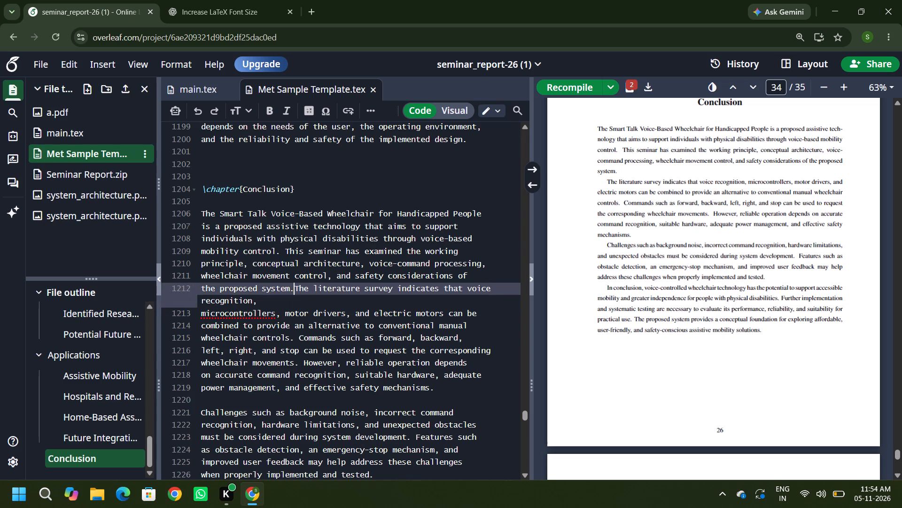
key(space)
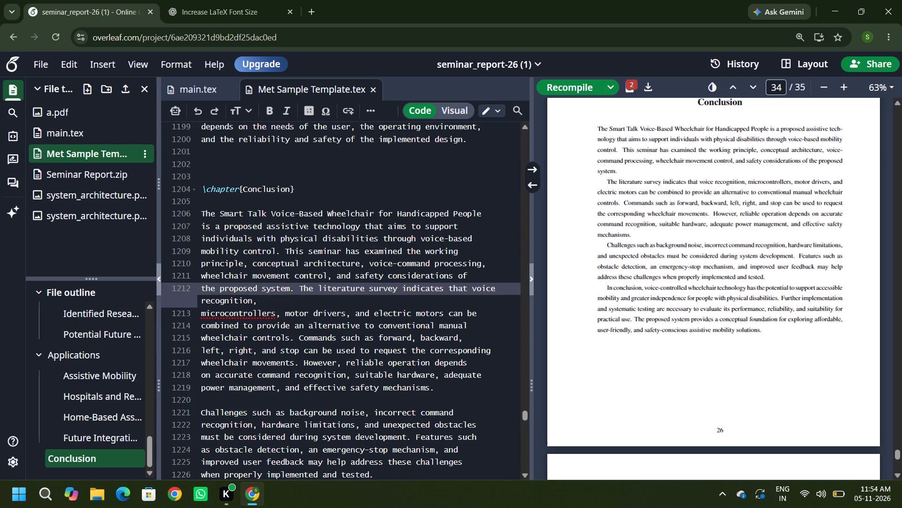
scroll(218, 442, down, 1)
click(200, 356)
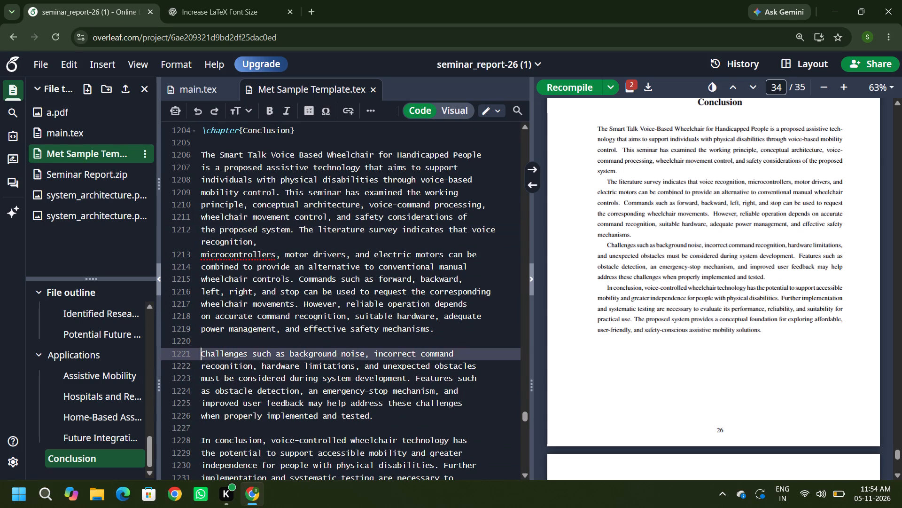
key(BackSpace)
key(BackSpace)
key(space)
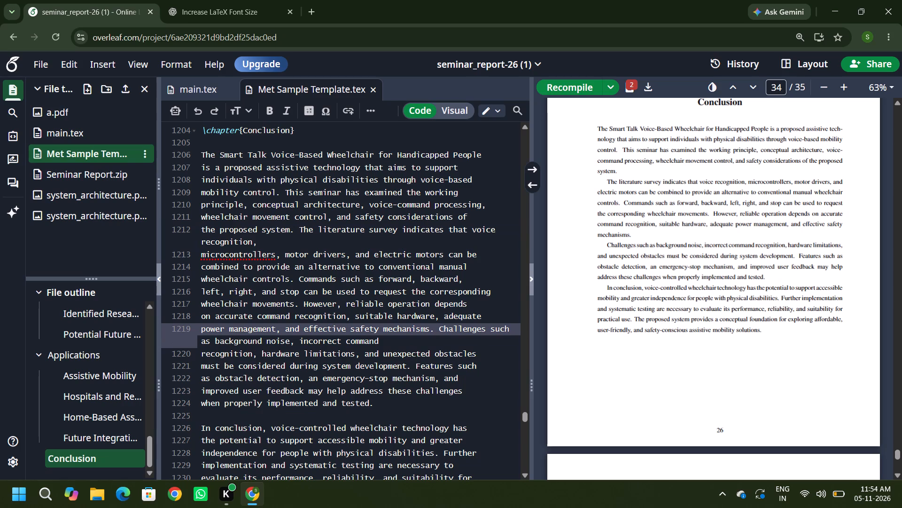
key(ctrl+s)
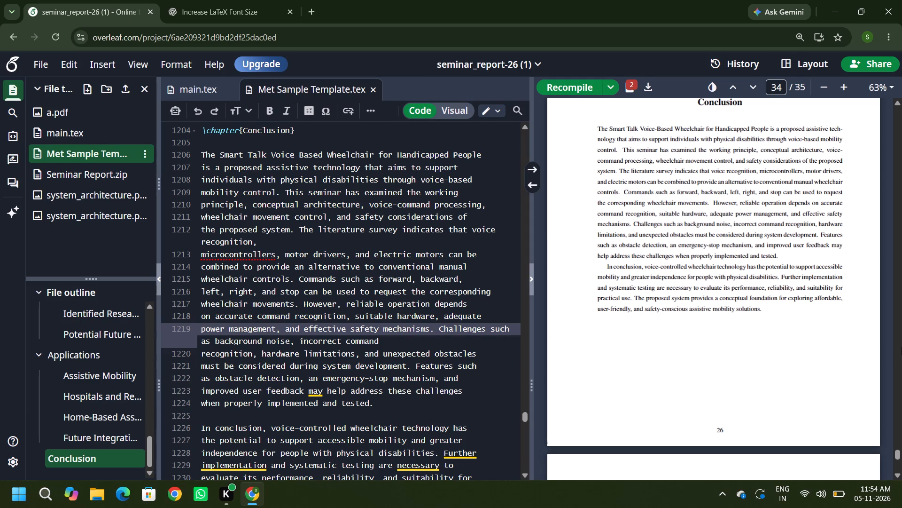
Check the compiled Bibliography page and the Conclusion page's paragraph layout.
scroll(901, 346, down, 4)
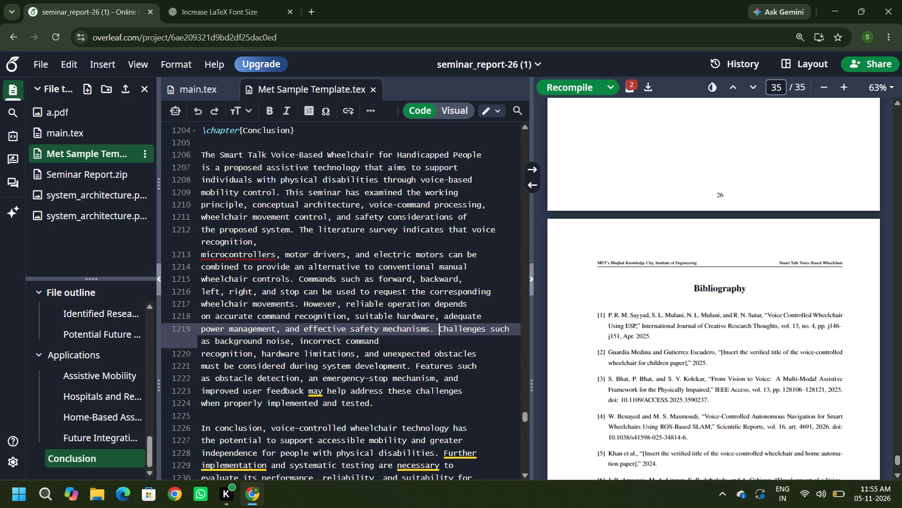
scroll(538, 384, down, 3)
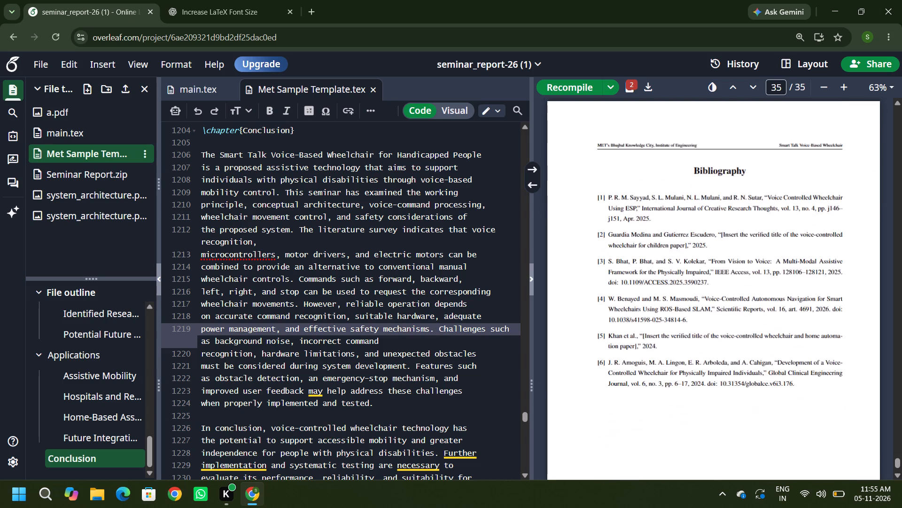
scroll(630, 361, down, 7)
scroll(626, 365, up, 6)
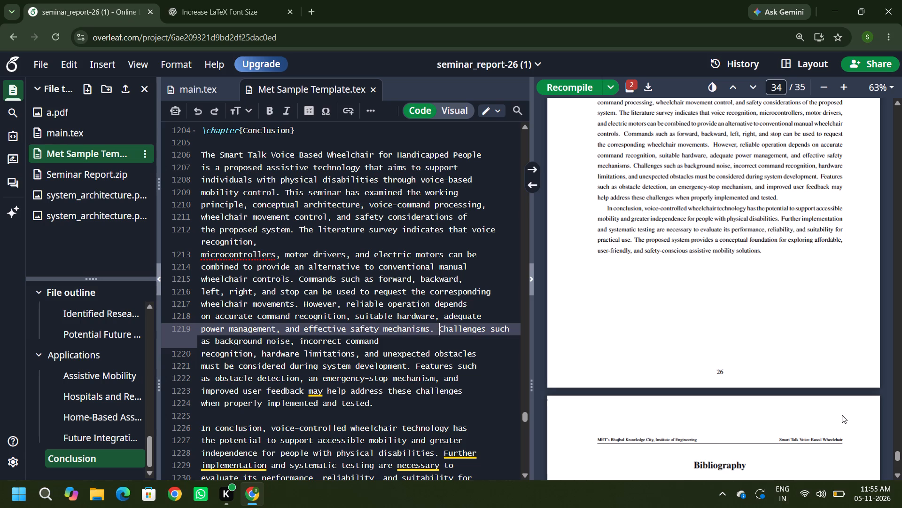
scroll(840, 409, up, 2)
scroll(782, 421, up, 2)
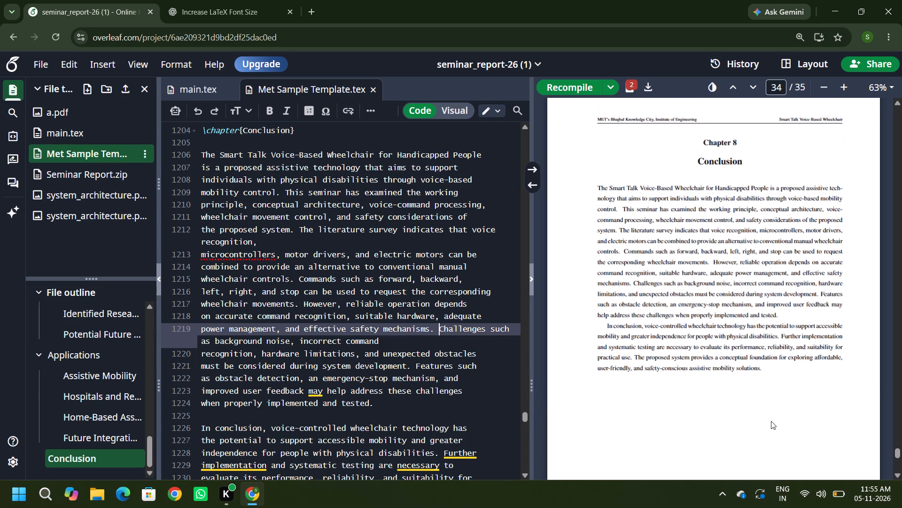
Review the compiled pages of the Applications chapter and the Potential Future Directions list before it.
scroll(771, 421, up, 15)
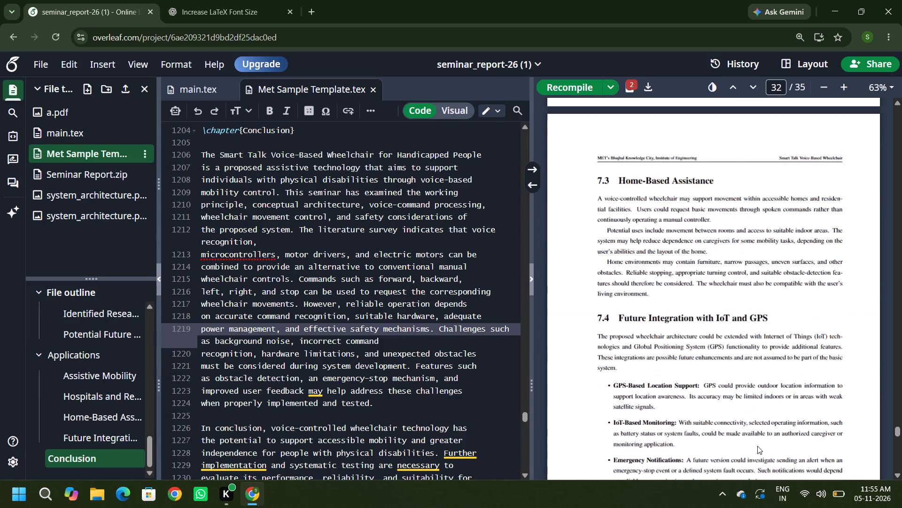
scroll(757, 446, up, 18)
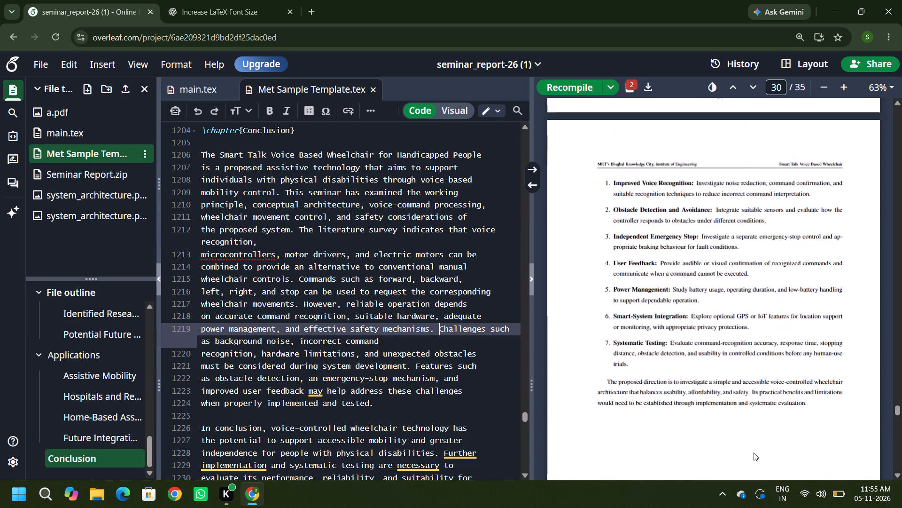
scroll(754, 452, up, 1)
scroll(764, 424, down, 14)
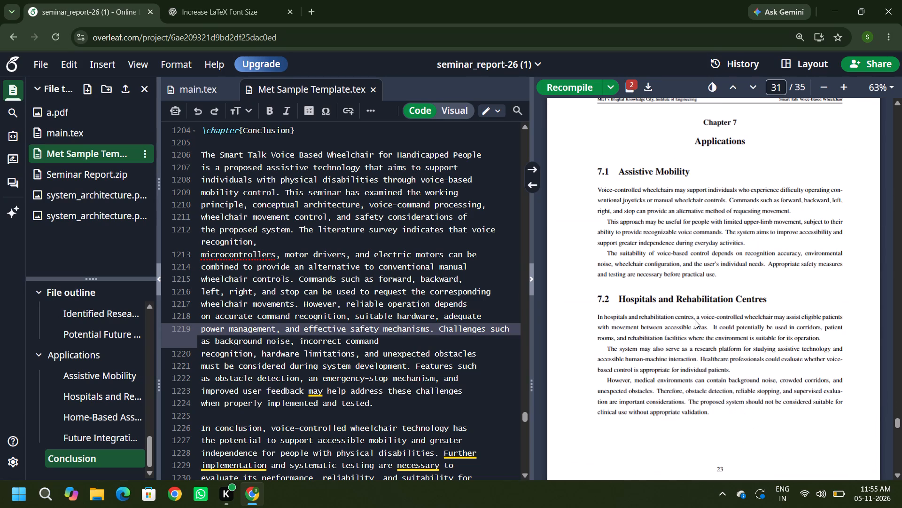
scroll(695, 320, down, 3)
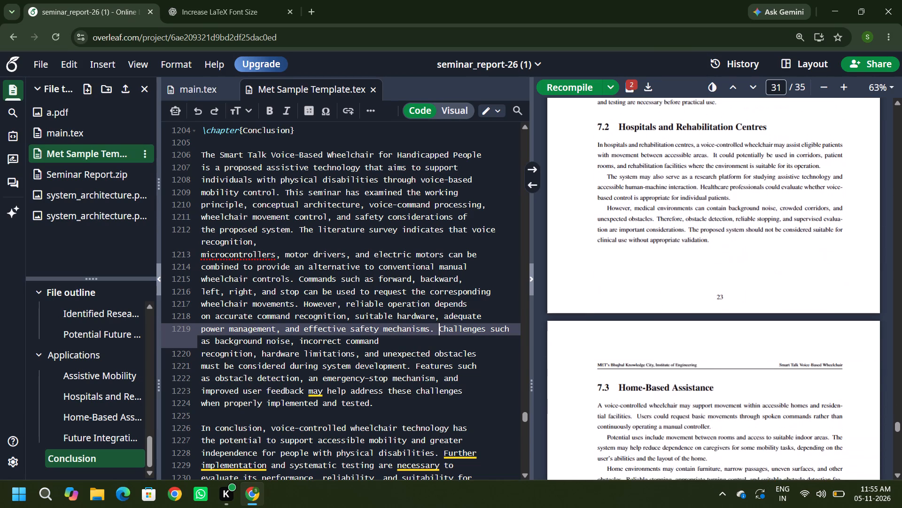
scroll(694, 321, down, 1)
scroll(694, 321, up, 2)
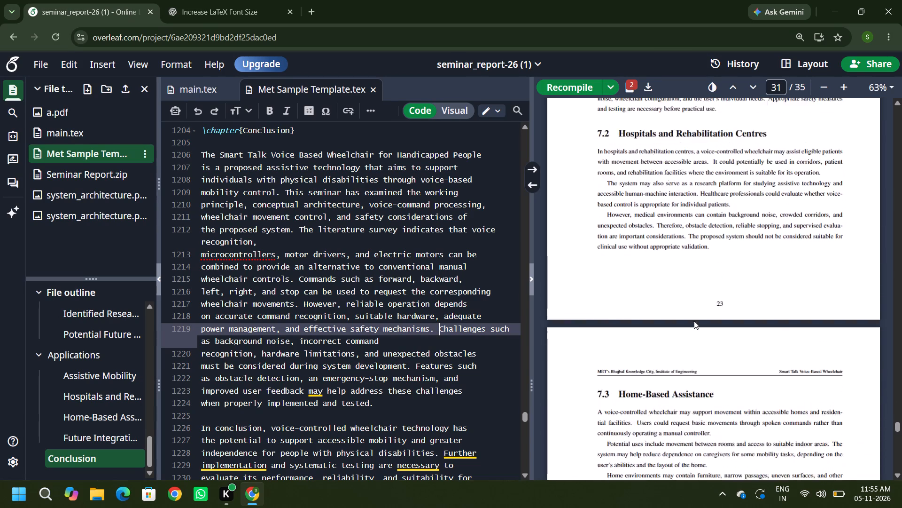
click(693, 320)
middle_click(692, 319)
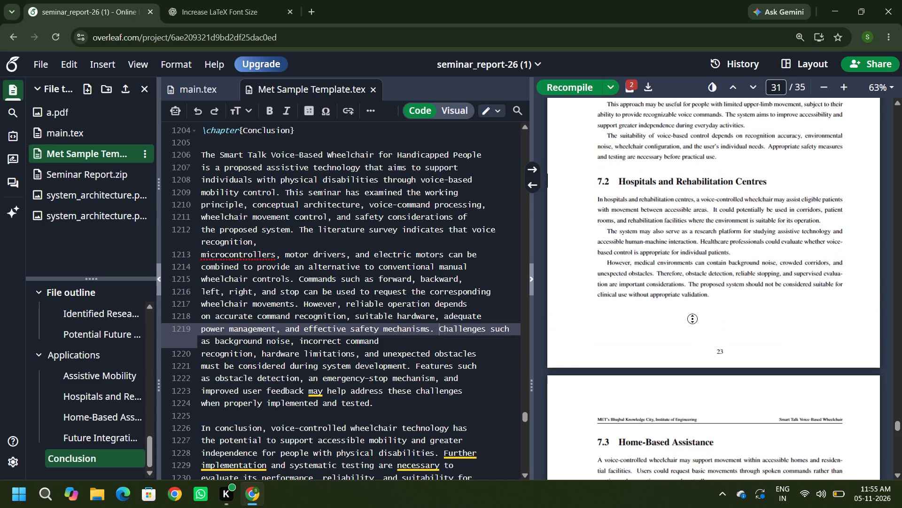
middle_click(692, 319)
middle_click(698, 294)
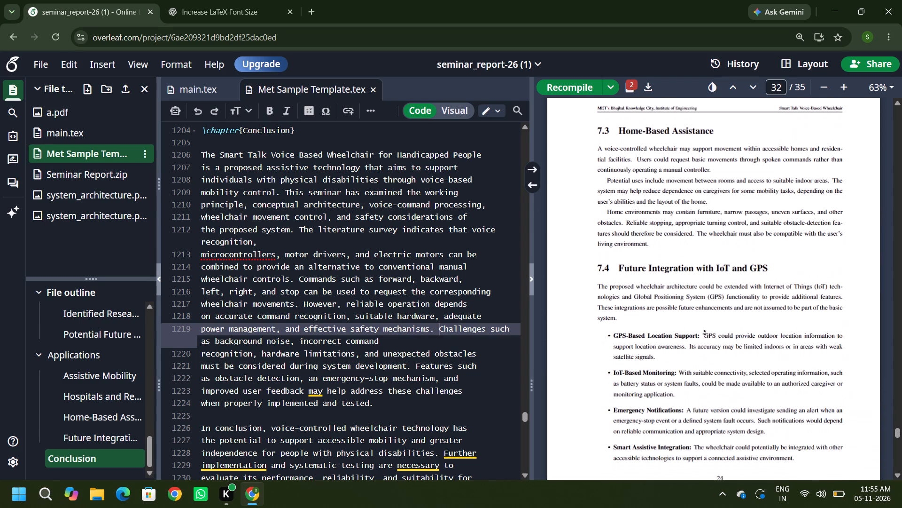
click(710, 274)
Review the compiled pages backwards from Home-Based Assistance to Table 4.1 and the start of the System Overview chapter.
scroll(713, 262, up, 4)
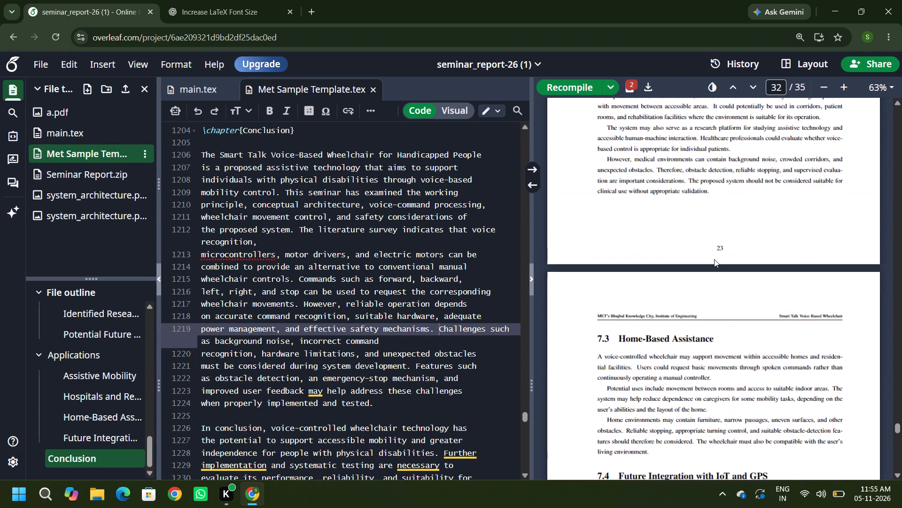
scroll(714, 259, up, 18)
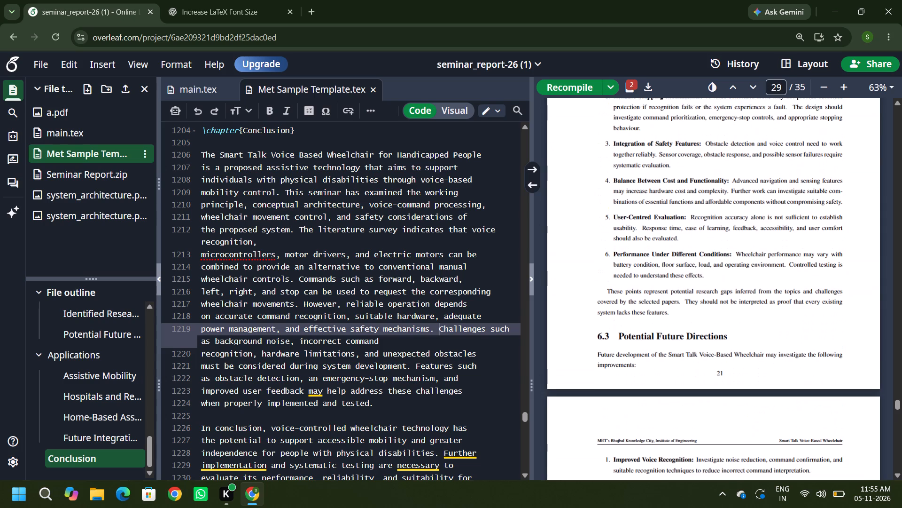
scroll(715, 259, up, 20)
scroll(715, 259, up, 15)
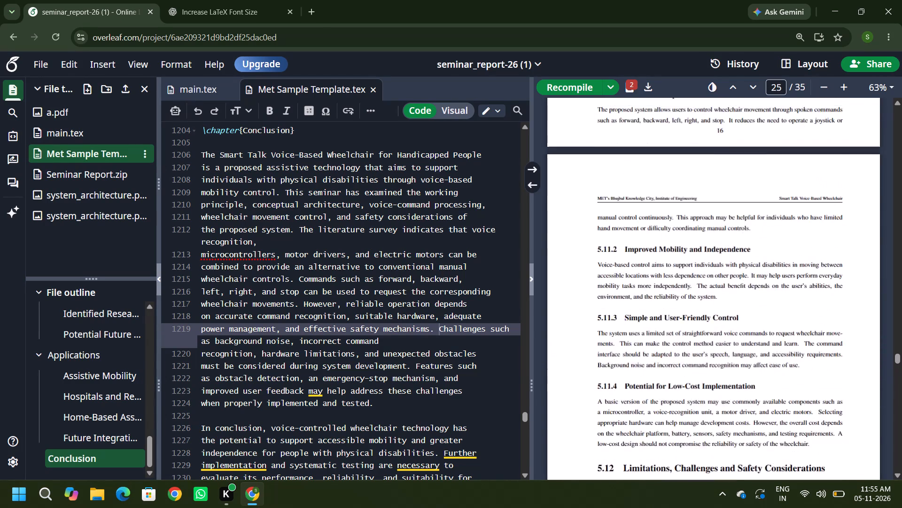
scroll(715, 259, up, 20)
scroll(715, 259, up, 20)
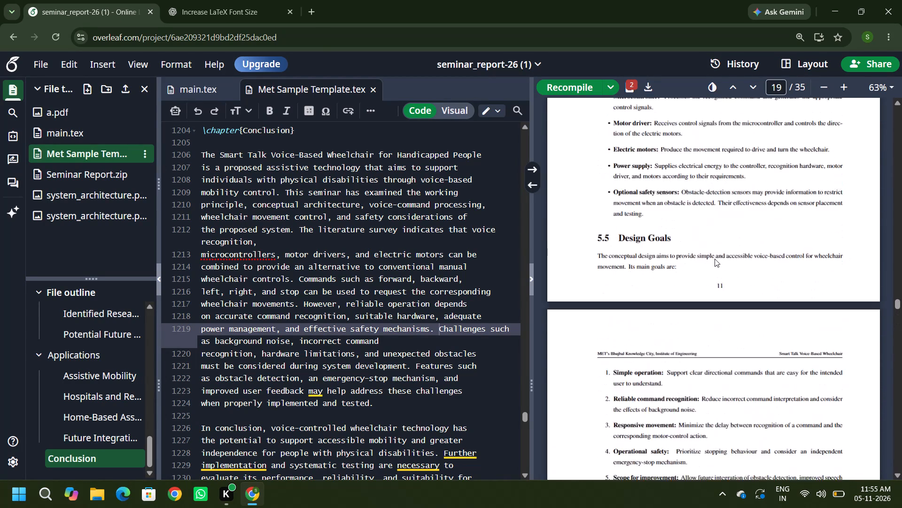
scroll(715, 259, up, 5)
scroll(715, 259, up, 20)
scroll(715, 259, up, 2)
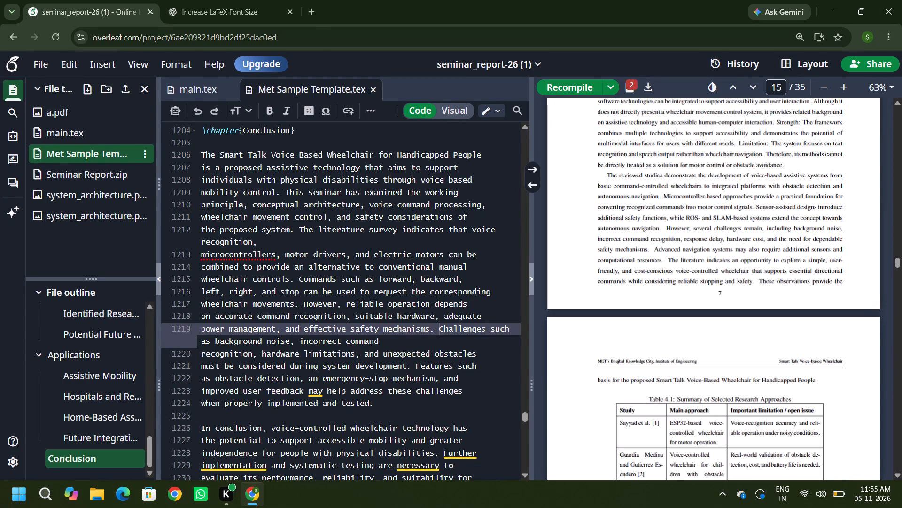
scroll(715, 255, down, 10)
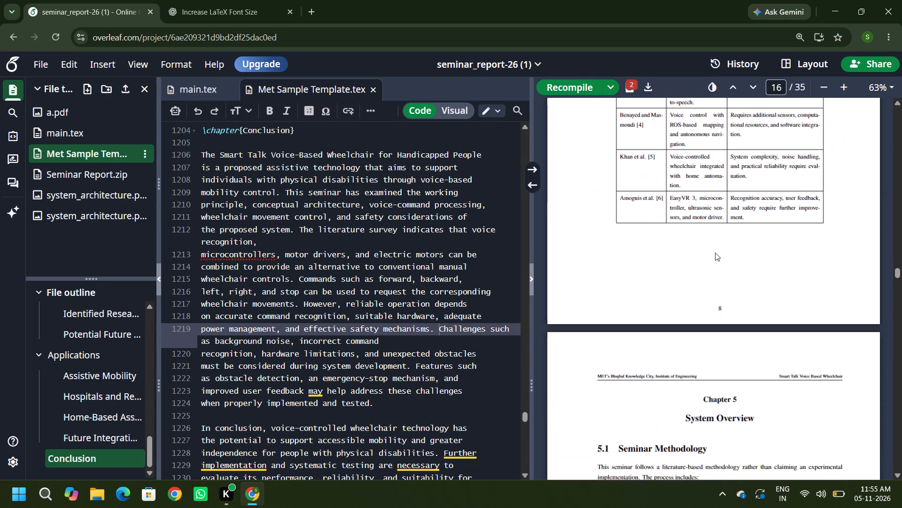
scroll(715, 253, down, 9)
scroll(715, 253, up, 11)
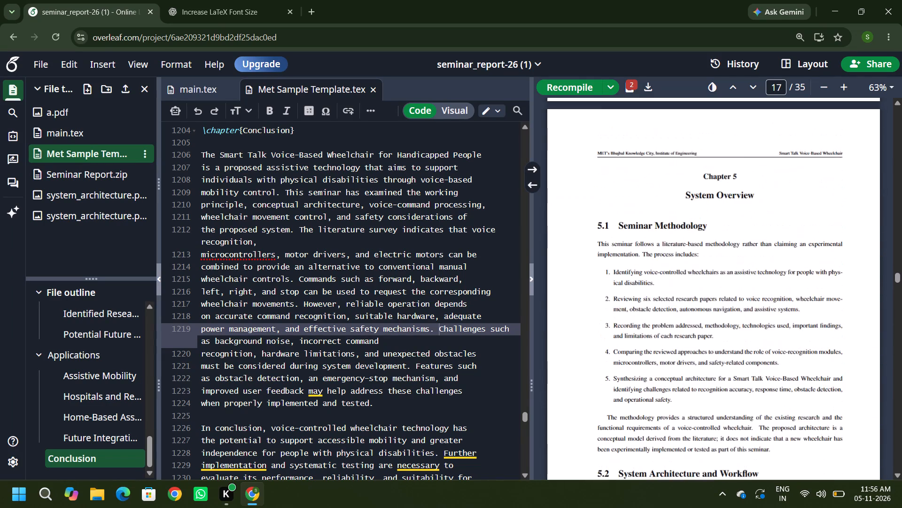
Review the compiled pages backwards from the Literature Survey through Objectives and Motivation to the Introduction chapter.
scroll(715, 253, up, 19)
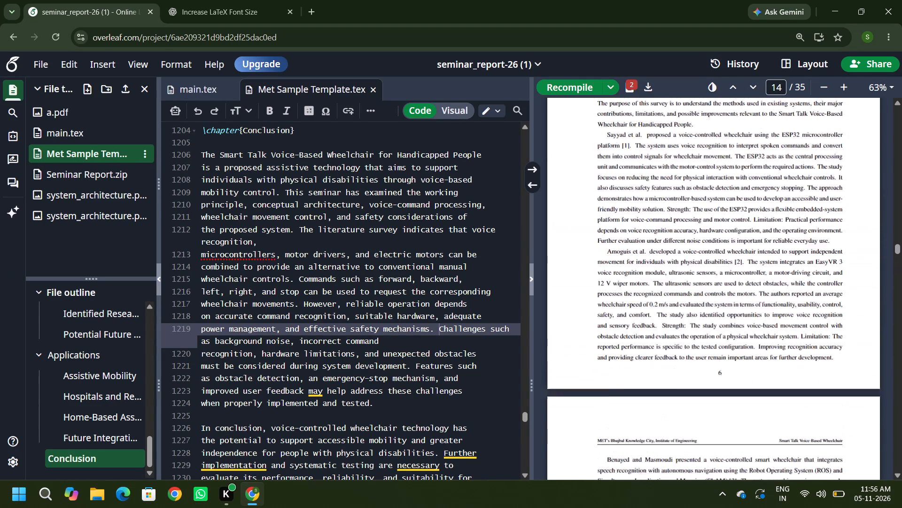
scroll(713, 254, up, 17)
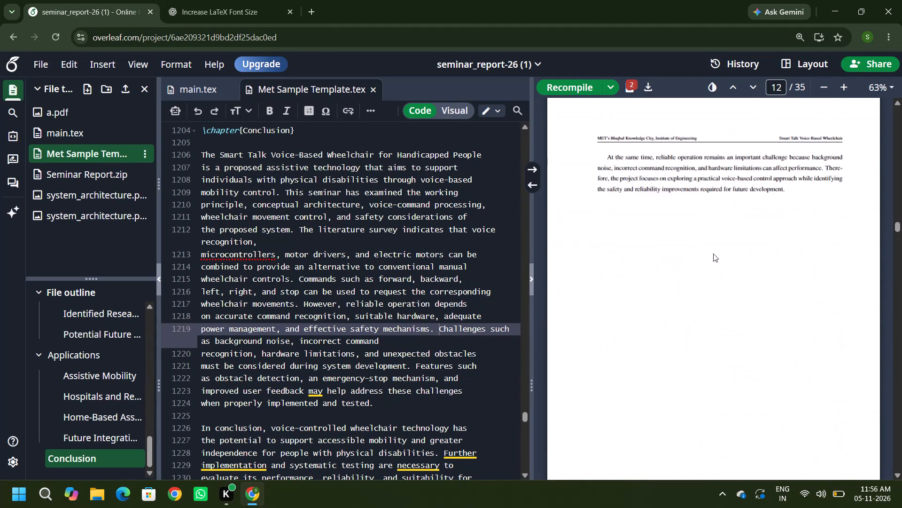
scroll(713, 254, up, 13)
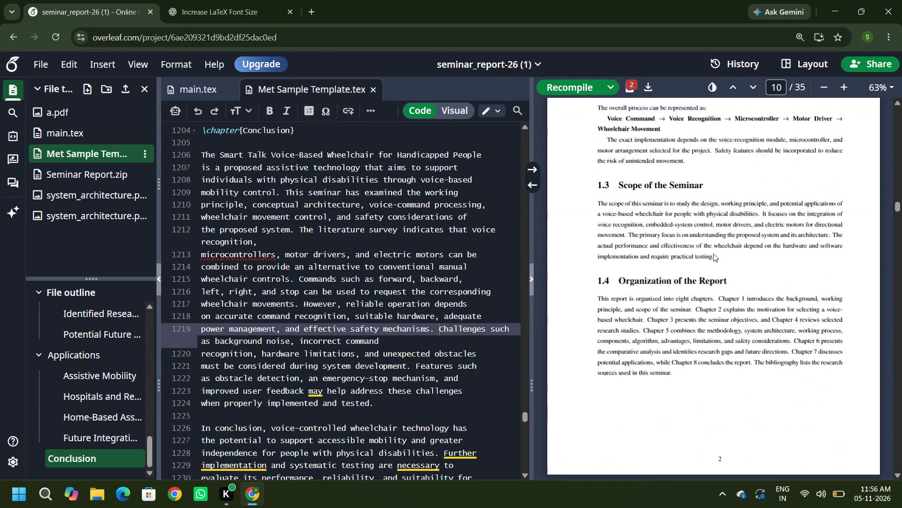
scroll(713, 254, up, 10)
Review the compiled pages forward from the Introduction through Motivation, Objectives and the Literature Survey to the System Overview chapter.
scroll(700, 267, down, 5)
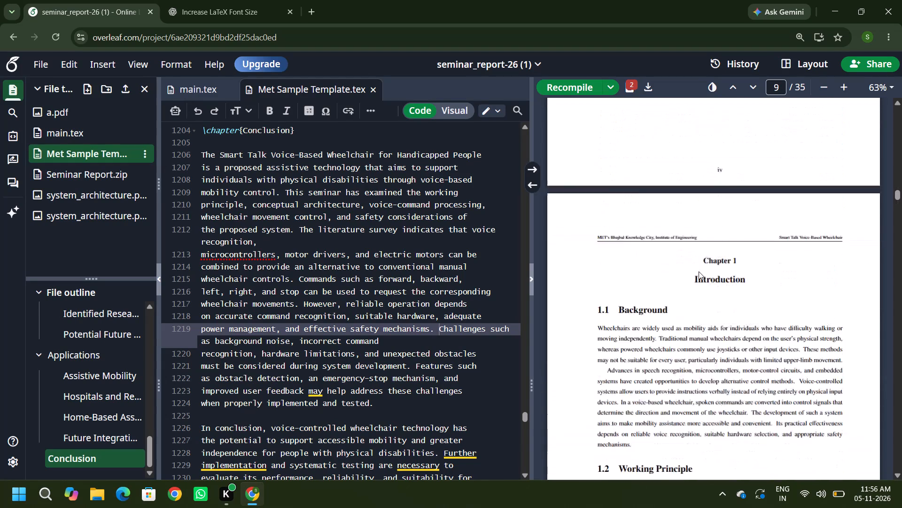
scroll(699, 271, down, 4)
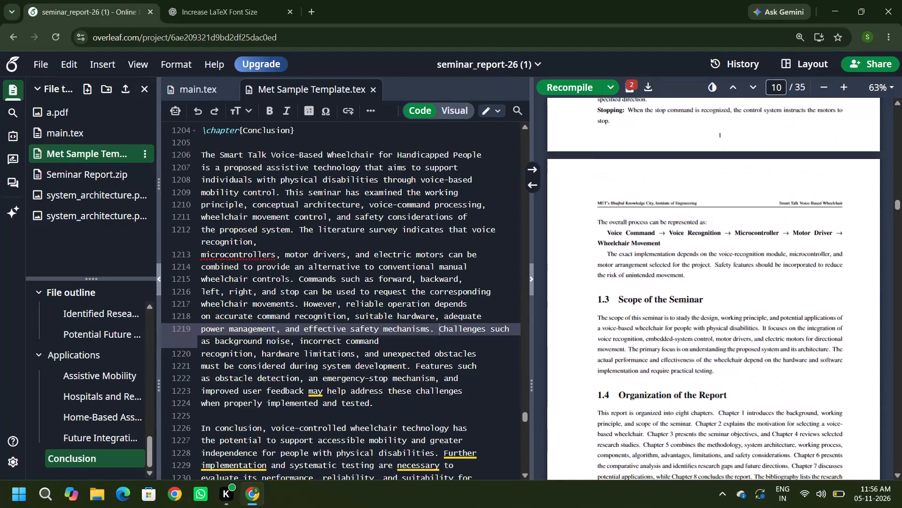
scroll(703, 261, down, 9)
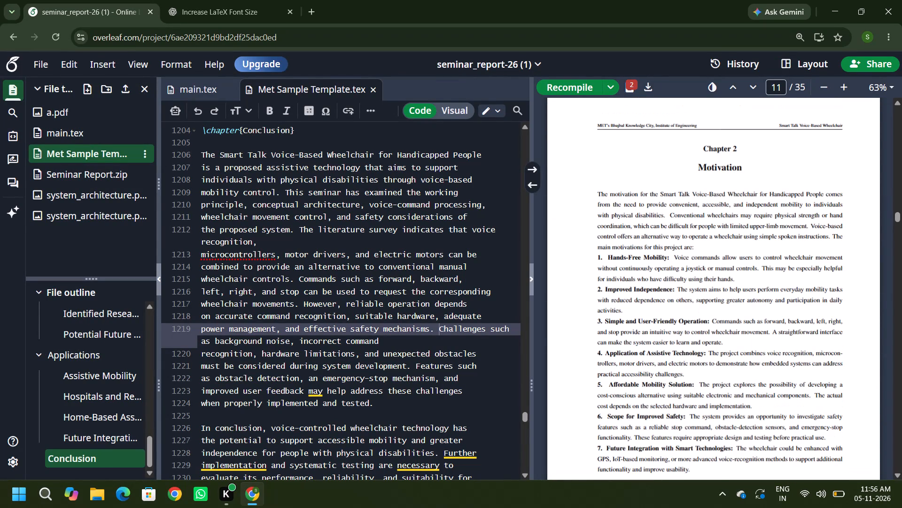
scroll(703, 267, down, 11)
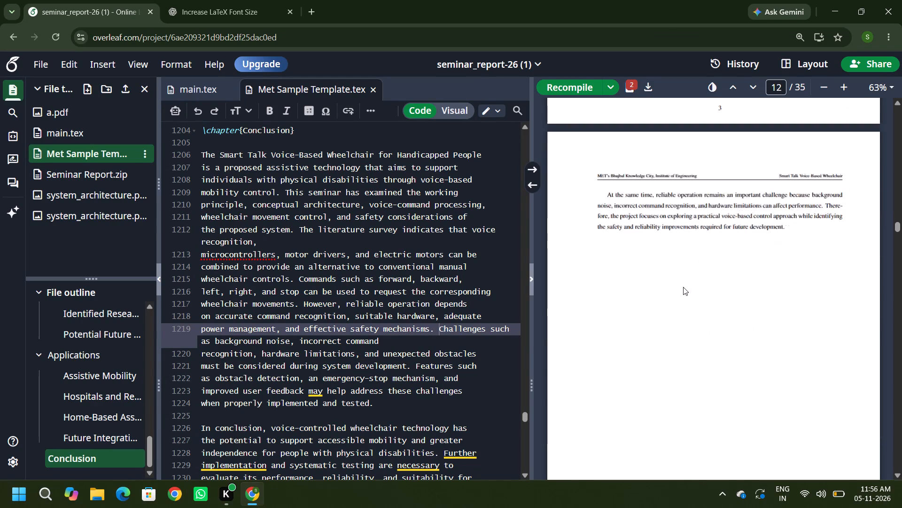
scroll(683, 287, down, 7)
scroll(683, 277, up, 3)
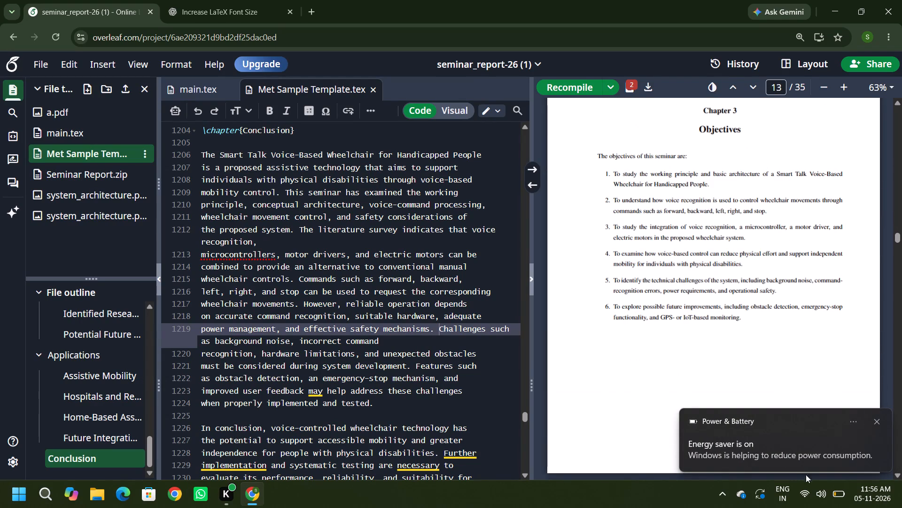
scroll(726, 318, down, 20)
scroll(713, 300, down, 12)
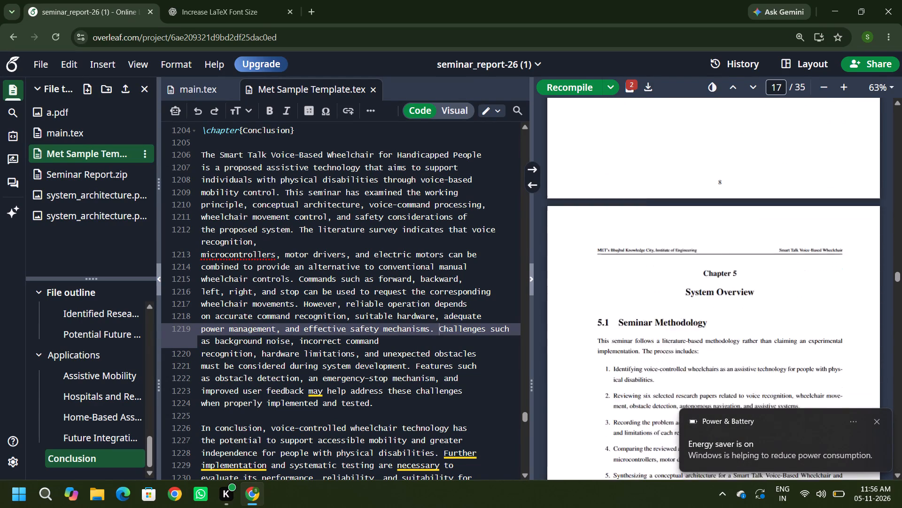
Examine the source of the numbered Seminar Methodology list, and review the compiled pages backwards to the Motivation chapter.
scroll(702, 289, up, 3)
double_click(628, 270)
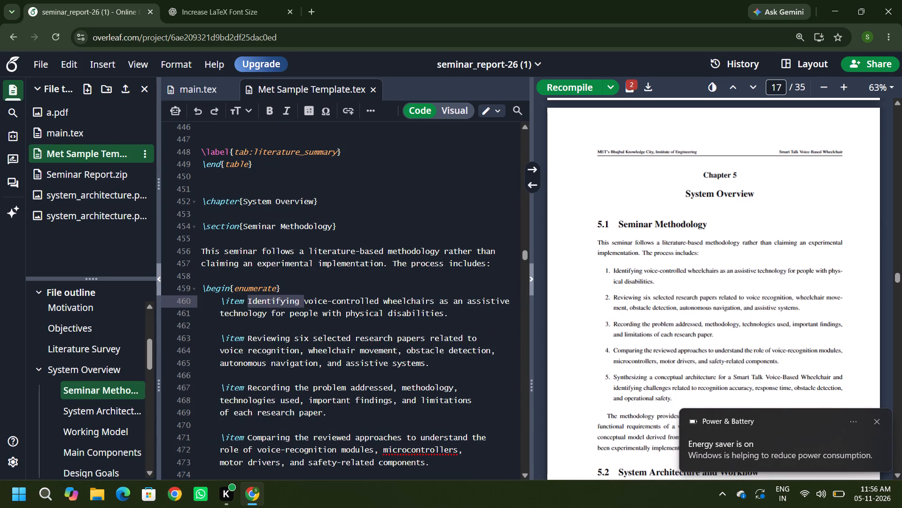
scroll(301, 311, down, 2)
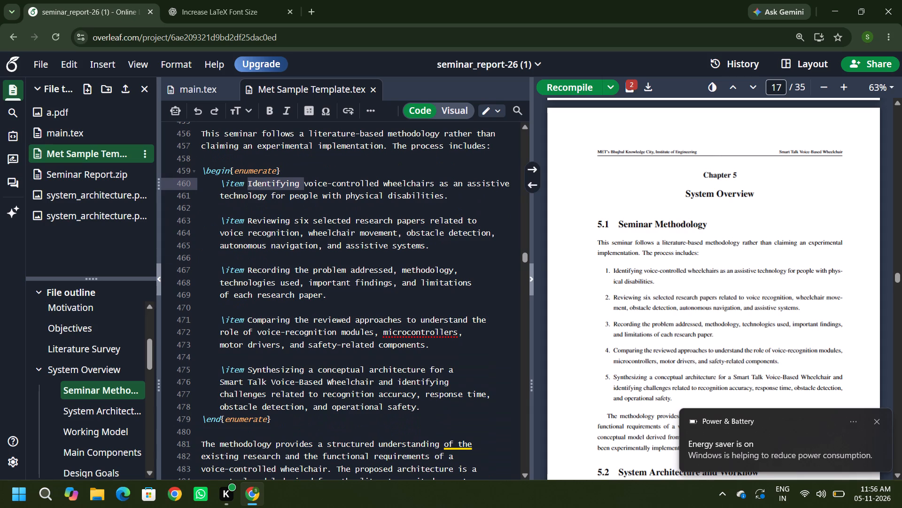
scroll(666, 267, up, 15)
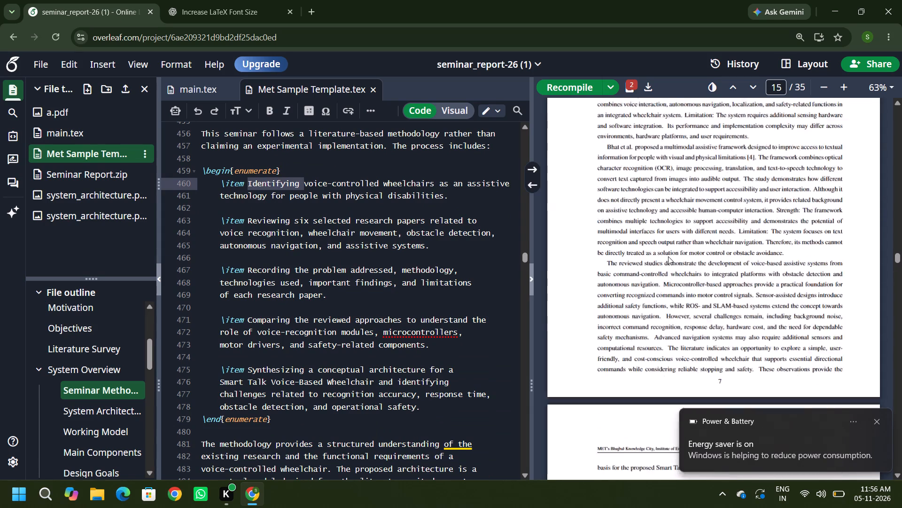
scroll(658, 273, up, 19)
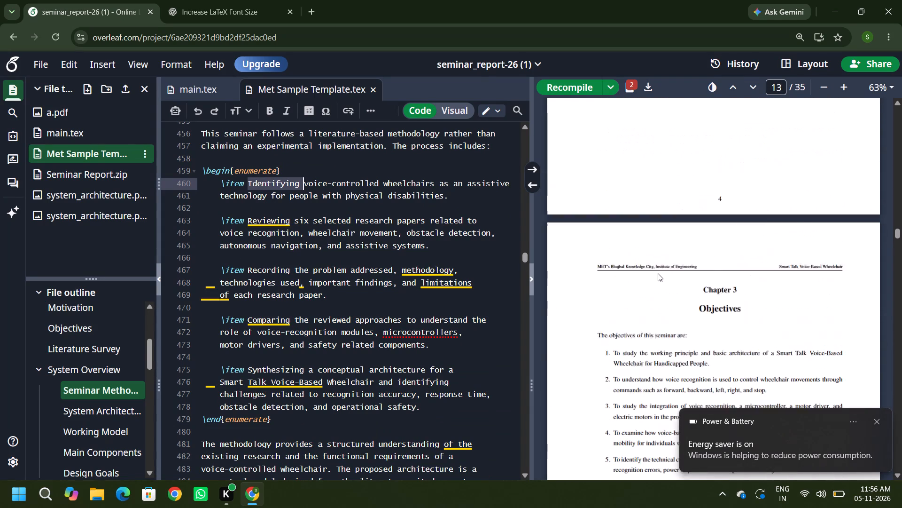
scroll(658, 273, up, 9)
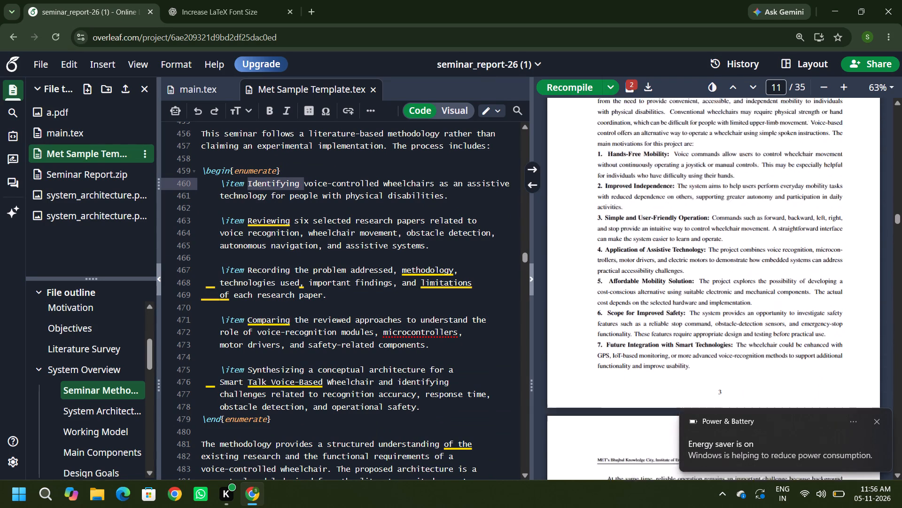
Add an empty source line below "The main motivations for this project are:" in the Motivation chapter.
double_click(612, 181)
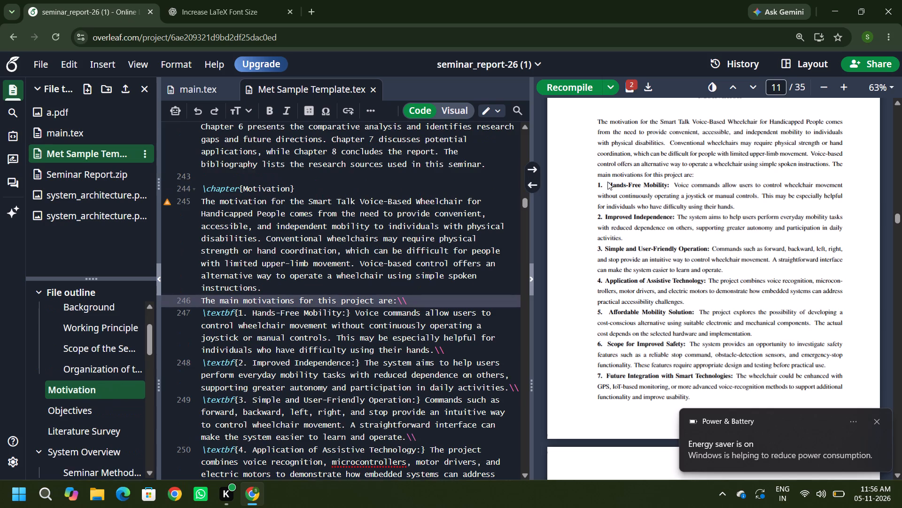
click(420, 299)
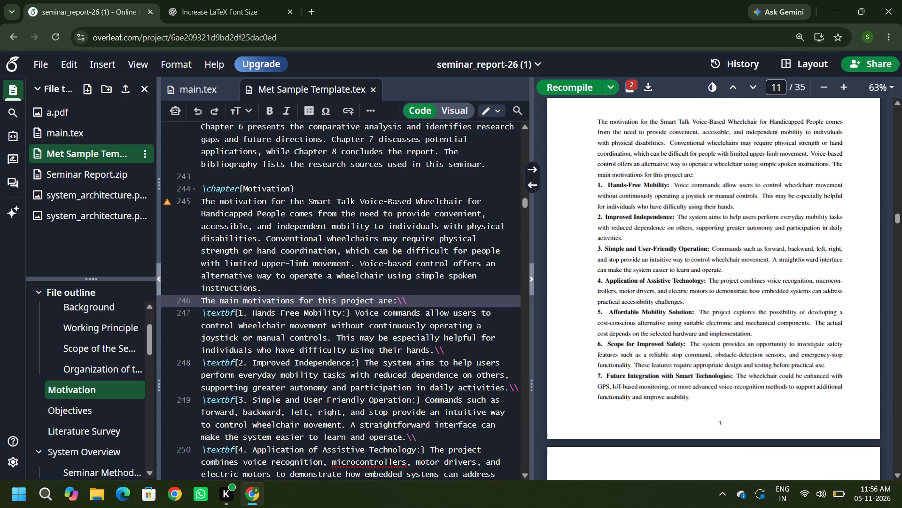
key(Return)
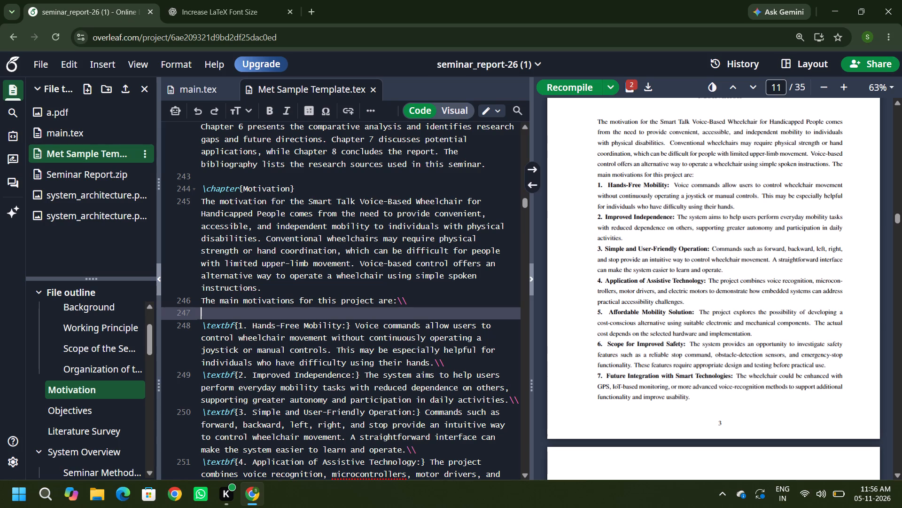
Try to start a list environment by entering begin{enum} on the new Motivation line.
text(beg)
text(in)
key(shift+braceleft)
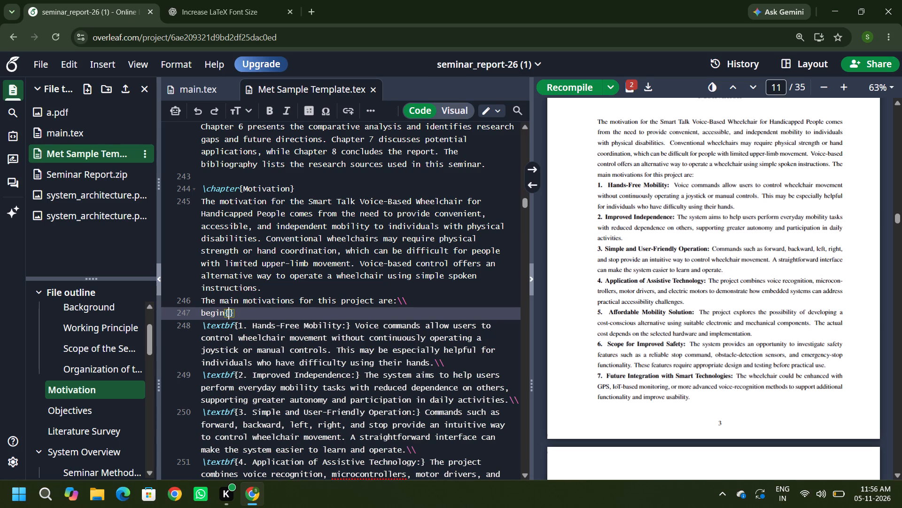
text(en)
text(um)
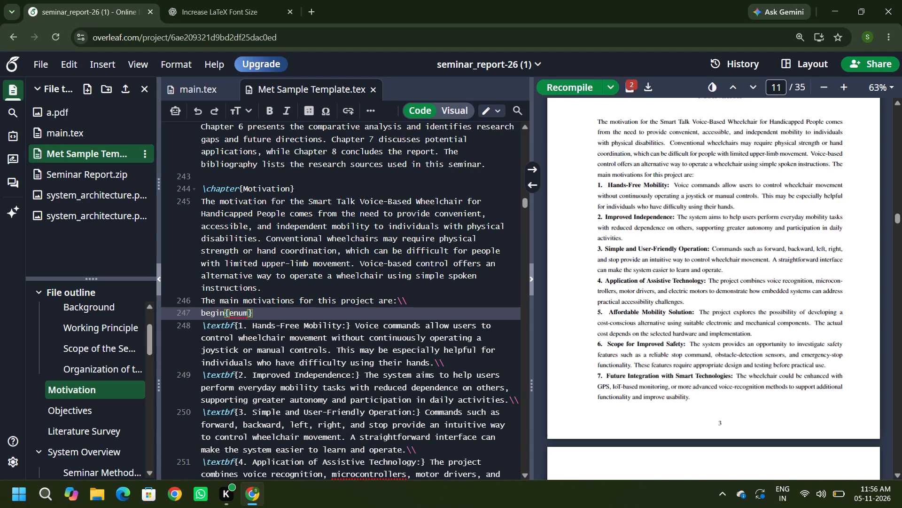
Copy the \begin{enumerate} command from the list in the Objectives chapter source.
scroll(718, 357, down, 15)
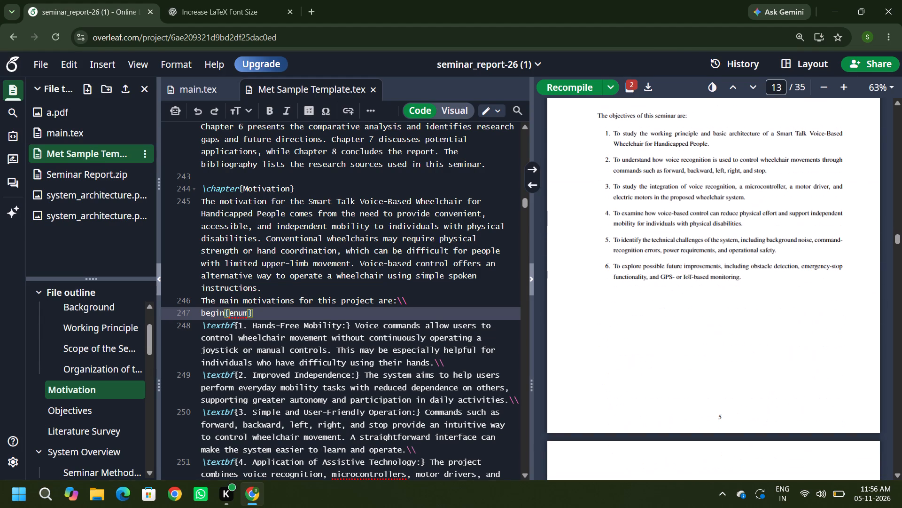
double_click(633, 134)
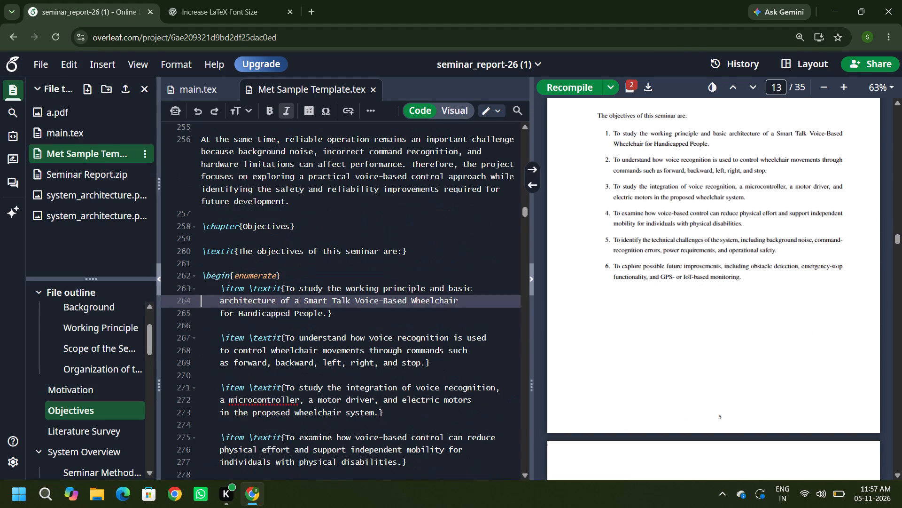
drag(201, 272, 206, 272)
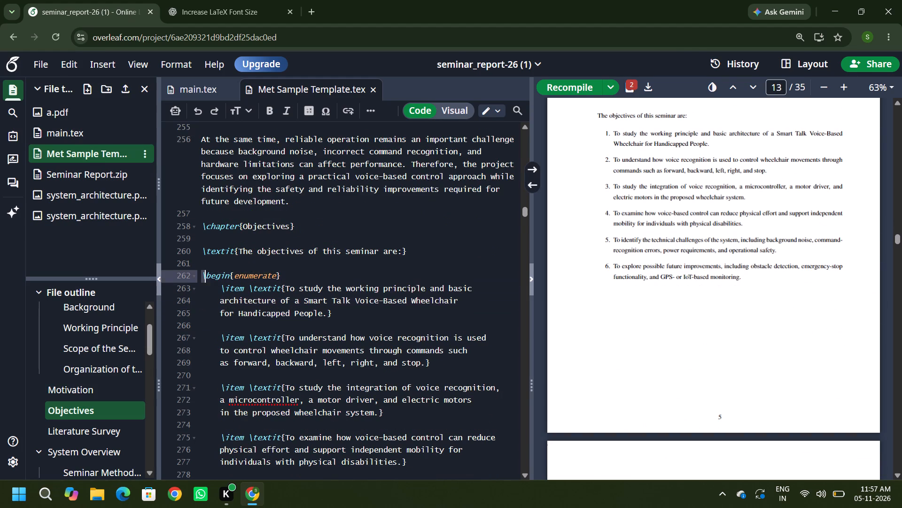
drag(206, 272, 279, 272)
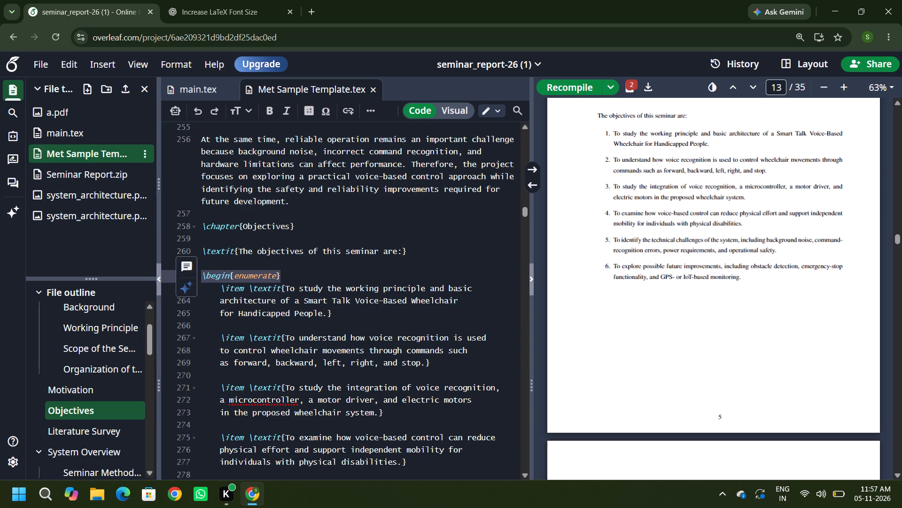
key(ctrl+c)
Replace the partial begin{enum} text in the Motivation chapter with the copied \begin{enumerate} command.
scroll(278, 270, down, 4)
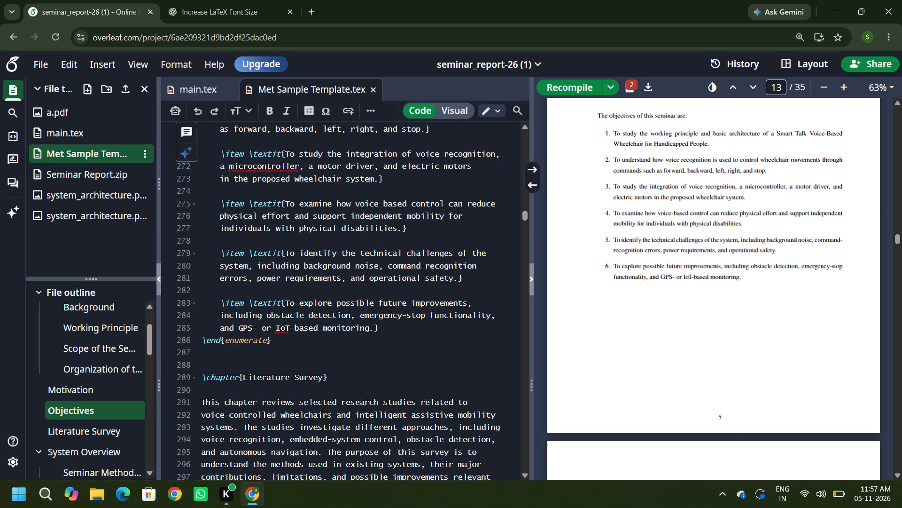
scroll(272, 278, up, 5)
scroll(559, 296, up, 10)
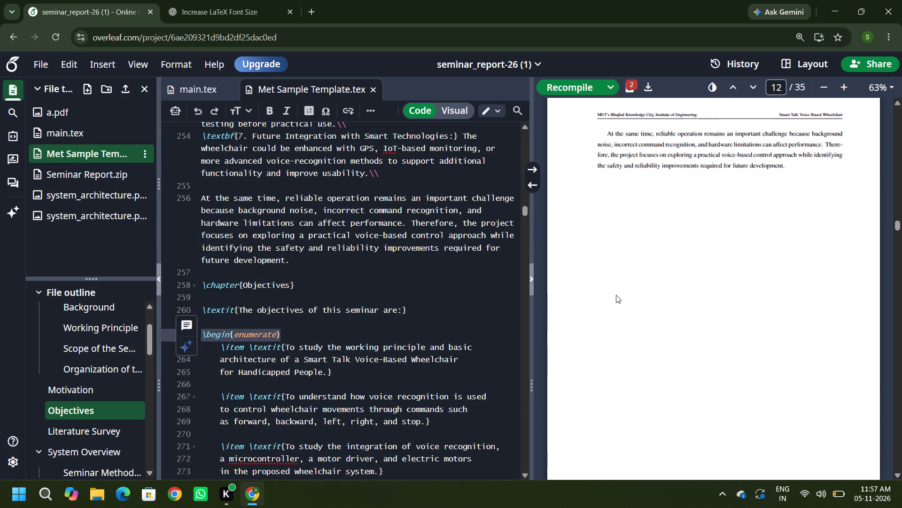
click(616, 295)
scroll(616, 295, up, 7)
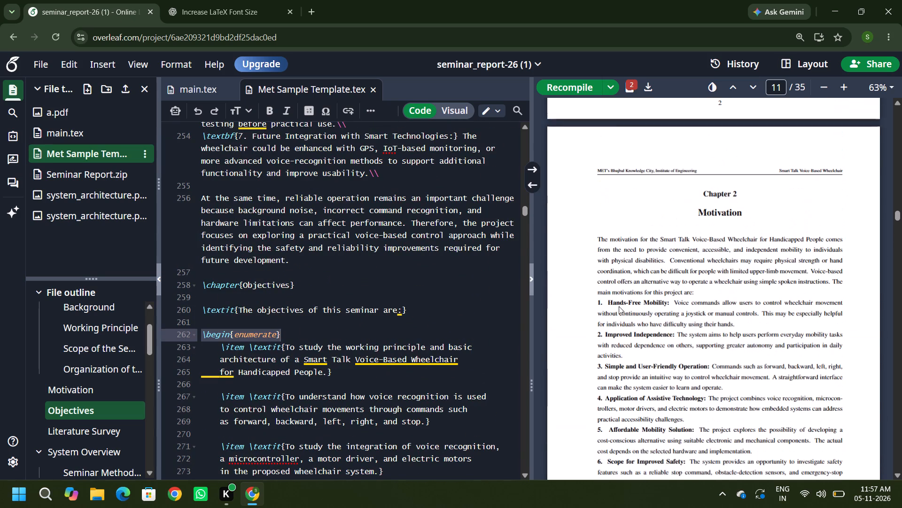
double_click(620, 306)
double_click(620, 304)
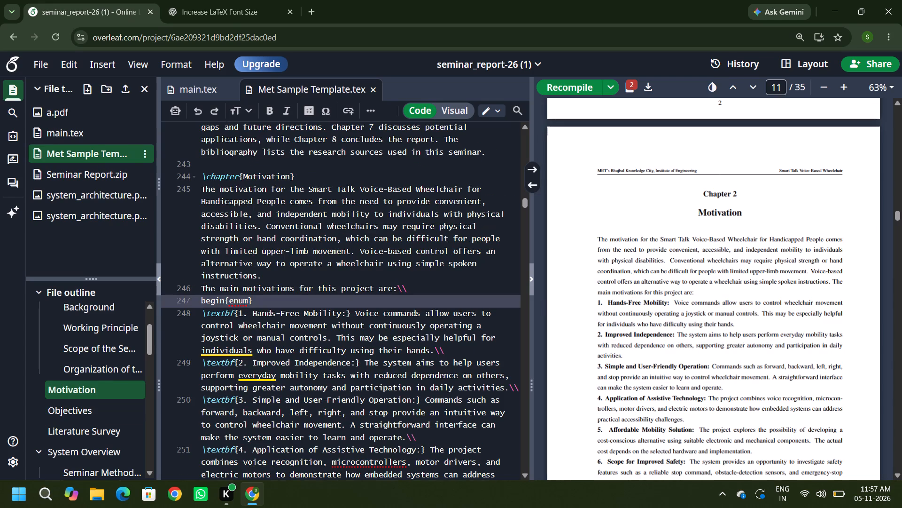
click(272, 308)
click(261, 305)
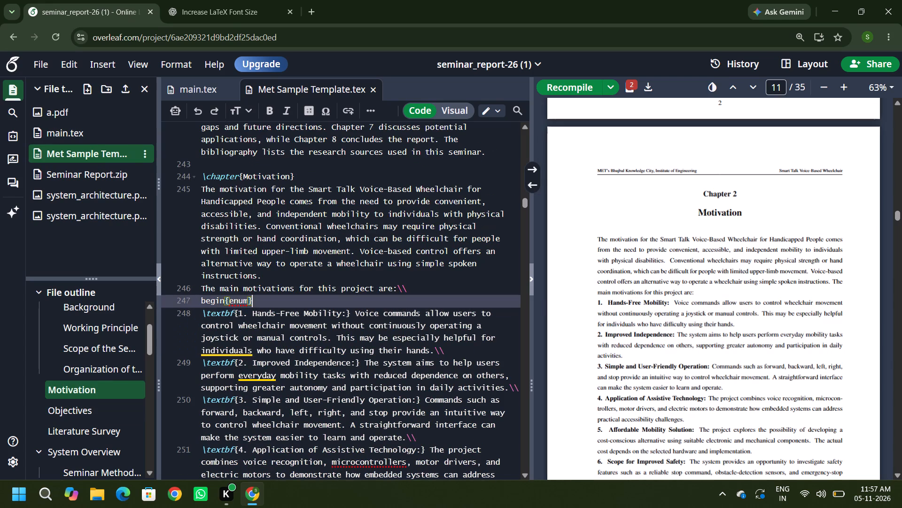
key(BackSpace)
key(BackSpace)
key(BackSpace)
key(BackSpace)
key(BackSpace)
key(BackSpace)
key(BackSpace)
key(BackSpace)
key(BackSpace)
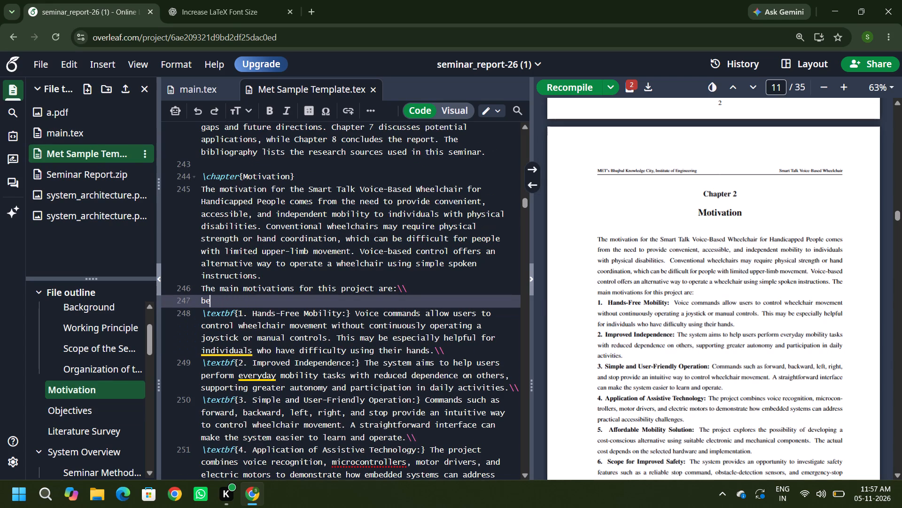
key(BackSpace)
key(BackSpace)
key(ctrl+v)
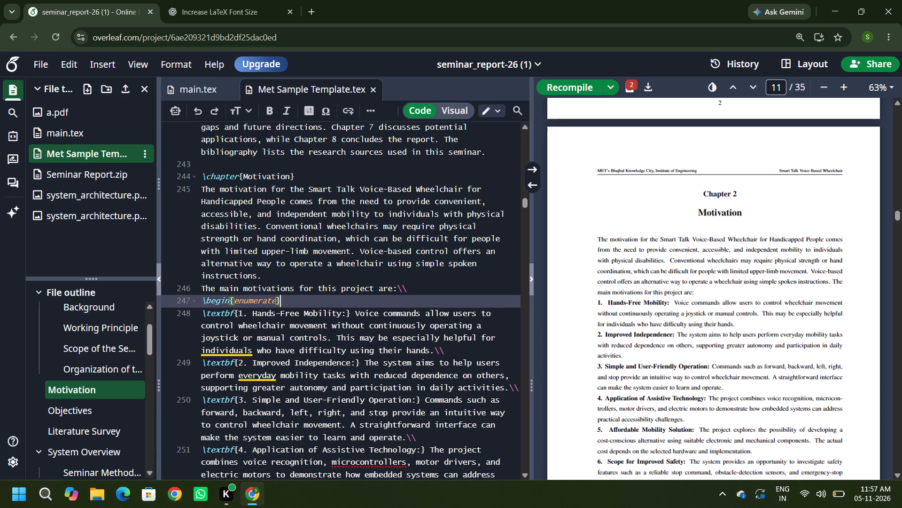
Add \end{enumerate} on a new line after the "7. Future Integration with Smart Technologies" item in the Motivation chapter.
scroll(251, 304, down, 3)
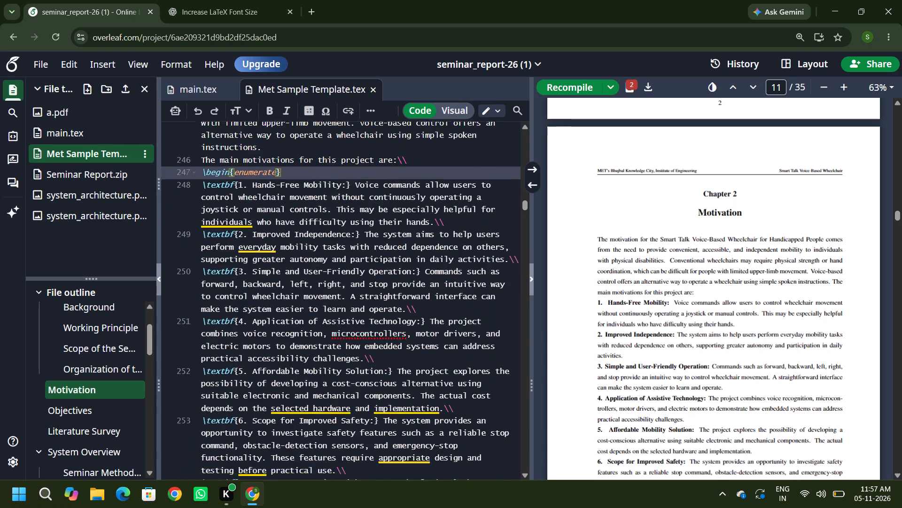
scroll(246, 314, down, 2)
click(392, 357)
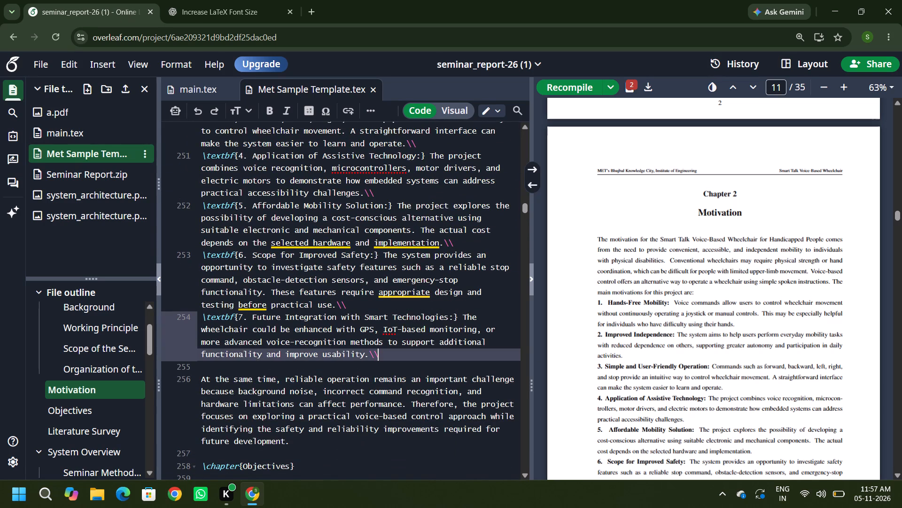
key(Return)
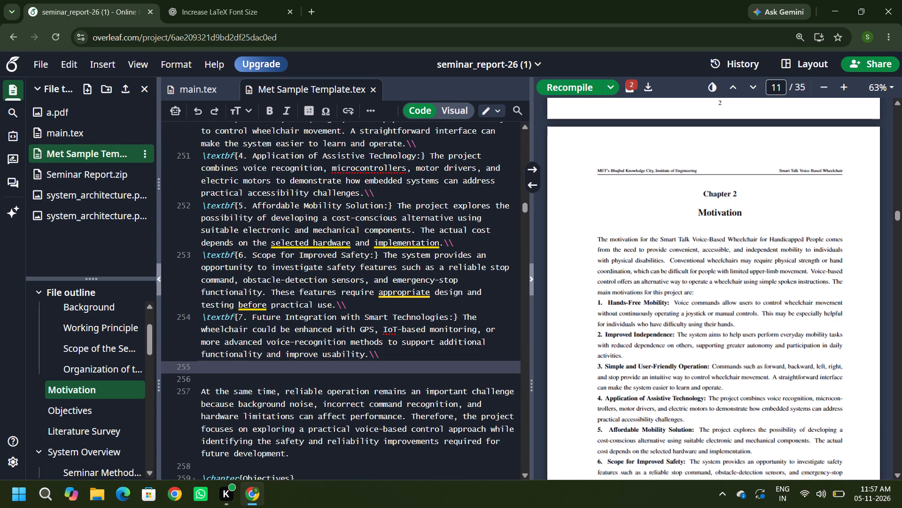
key(backslash)
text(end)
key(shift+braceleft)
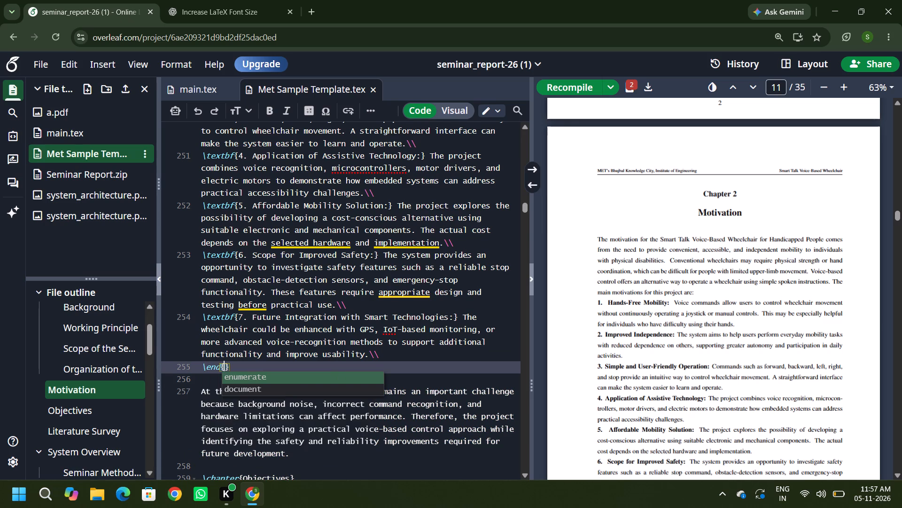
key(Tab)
Recompile the report and check the layout of the Motivation list in the compiled pages.
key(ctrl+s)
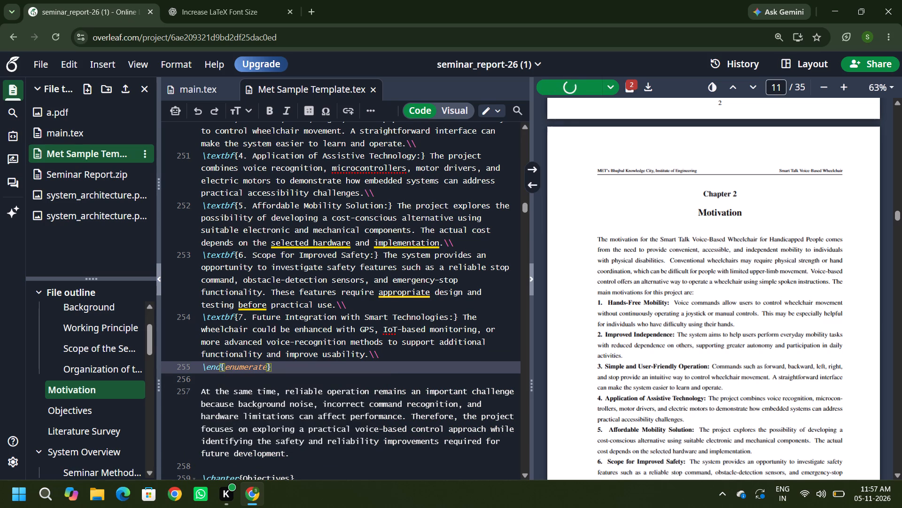
scroll(674, 294, down, 1)
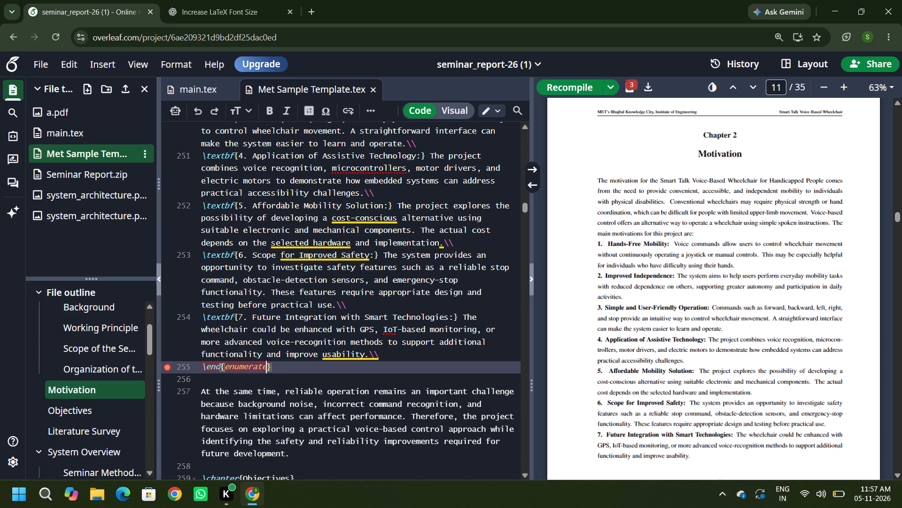
key(ctrl+s)
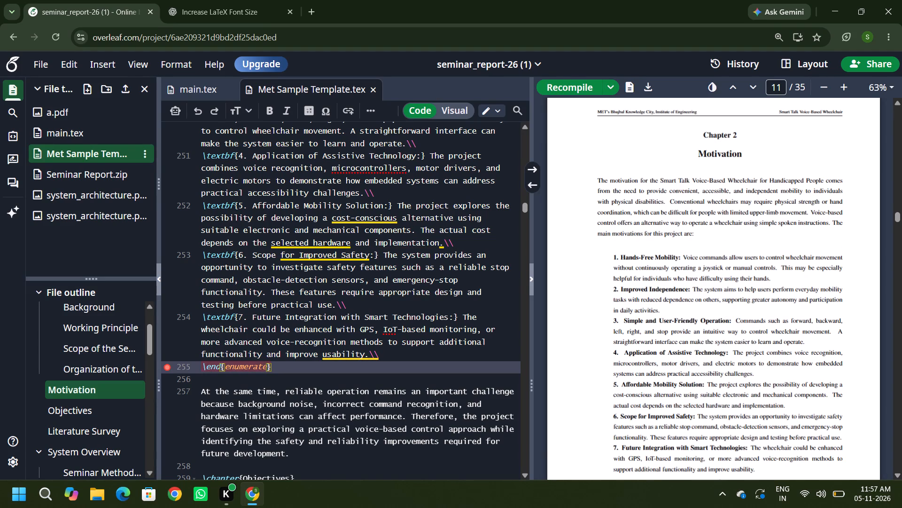
scroll(678, 263, down, 3)
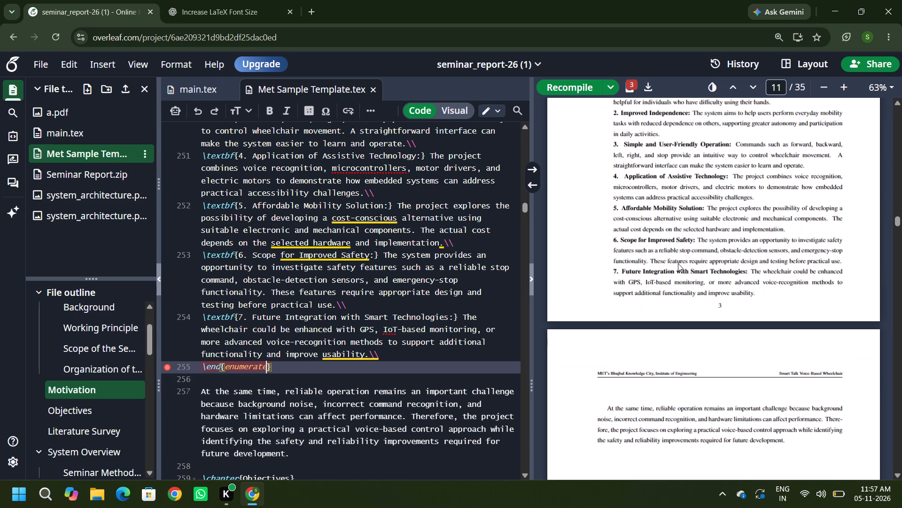
scroll(677, 278, up, 3)
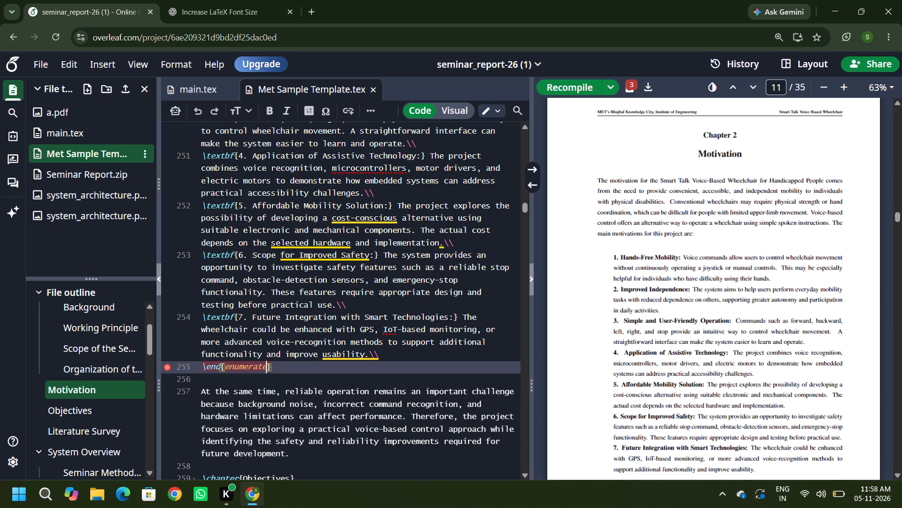
Remove the trailing \\ line break from the "1. Hands-Free Mobility" item in the Motivation chapter.
scroll(475, 323, up, 1)
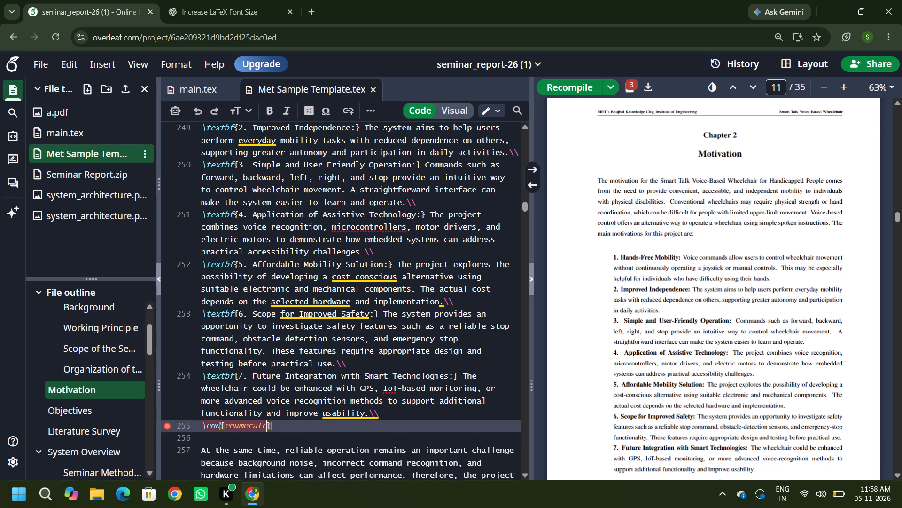
scroll(407, 320, up, 1)
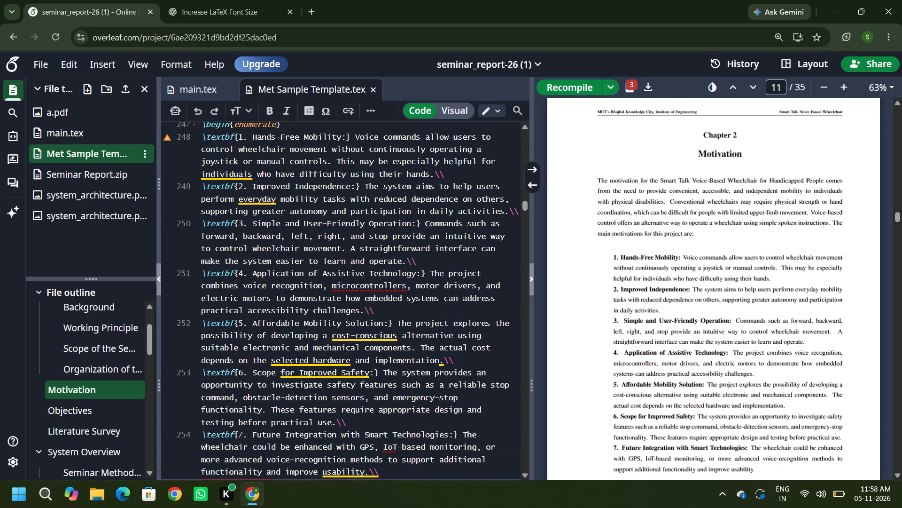
scroll(407, 324, up, 2)
scroll(406, 349, down, 1)
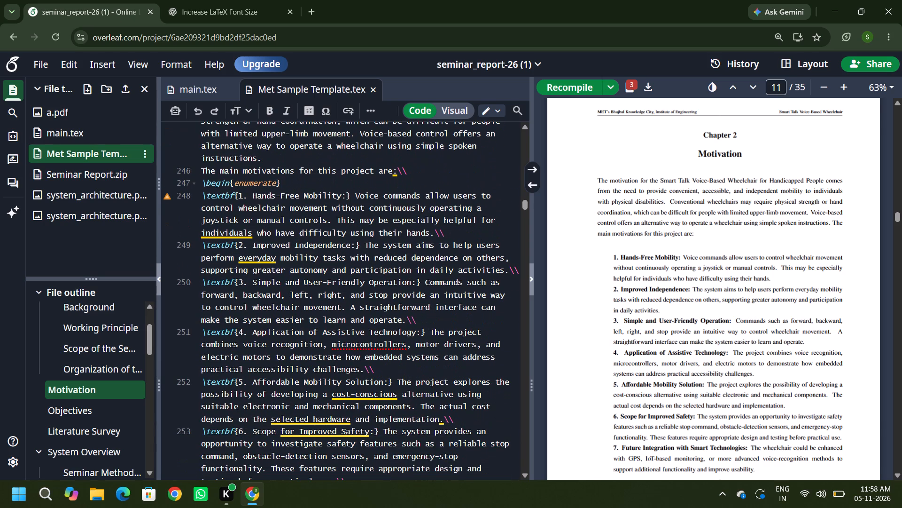
click(464, 233)
key(BackSpace)
key(BackSpace)
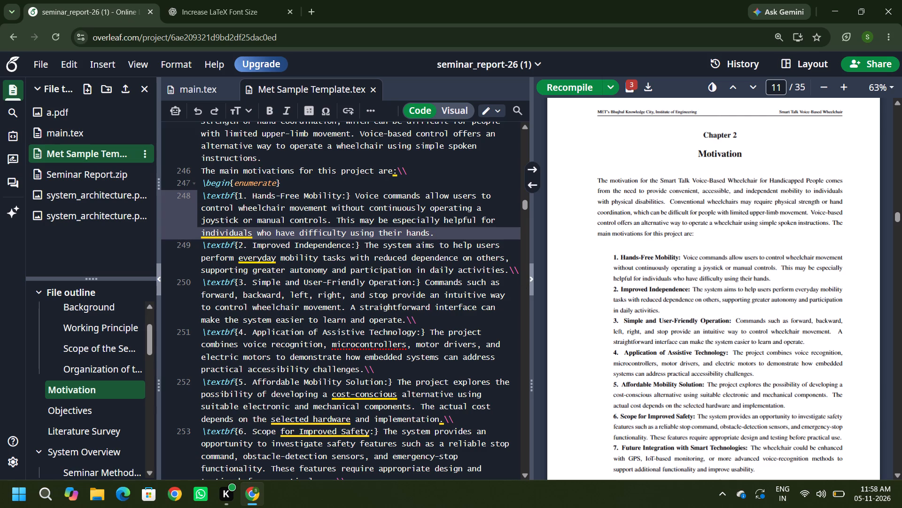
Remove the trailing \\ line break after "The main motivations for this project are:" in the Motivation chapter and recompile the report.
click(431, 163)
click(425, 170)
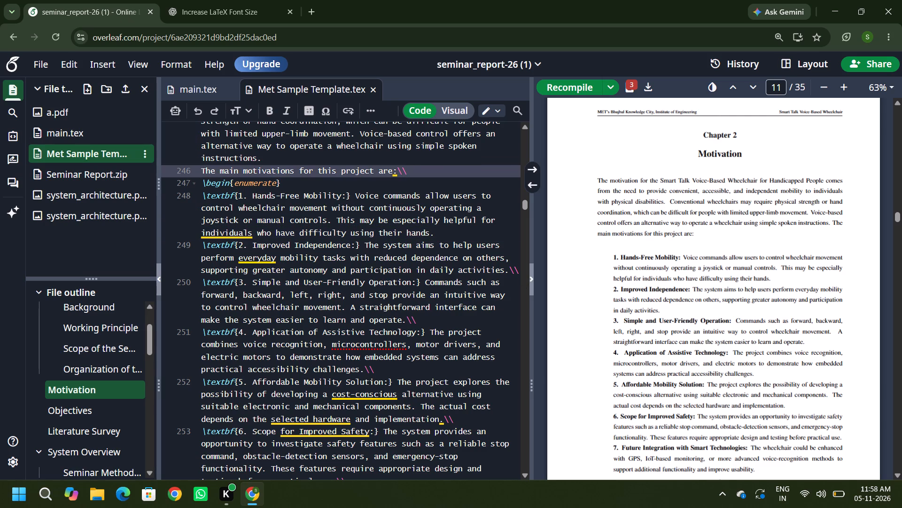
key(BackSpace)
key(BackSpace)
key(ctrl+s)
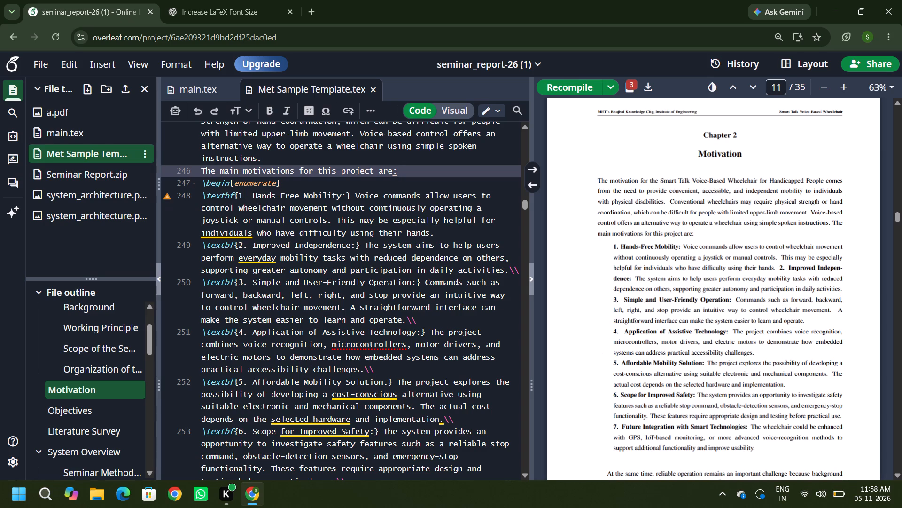
Undo the Motivation chapter's line-break removals and the added \begin{enumerate} and \end{enumerate} commands, and recompile the report.
key(ctrl+z)
key(ctrl+z)
key(ctrl+z)
key(ctrl+z)
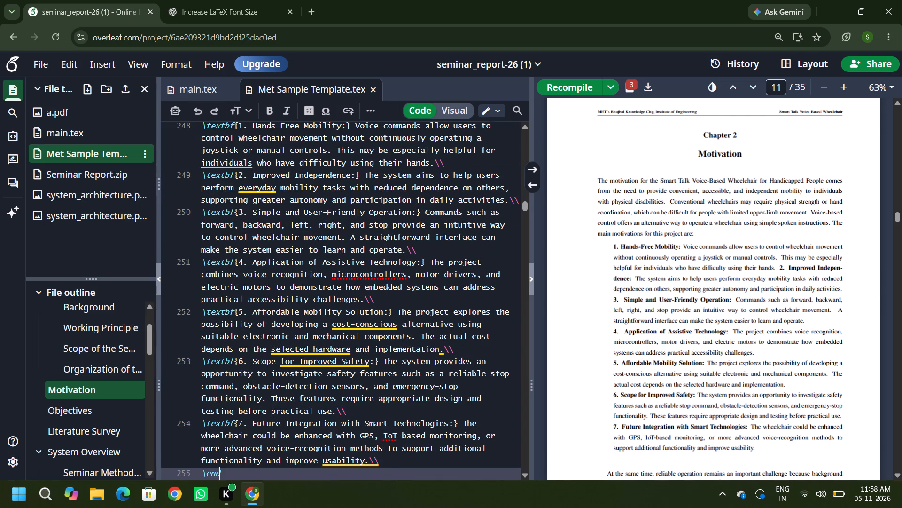
key(ctrl+z)
key(ctrl+z)
key(ctrl+z)
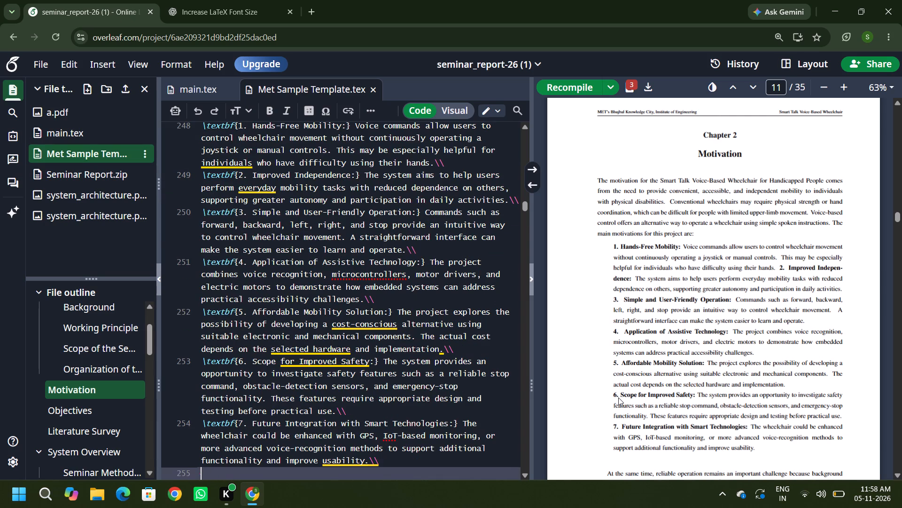
key(ctrl+z)
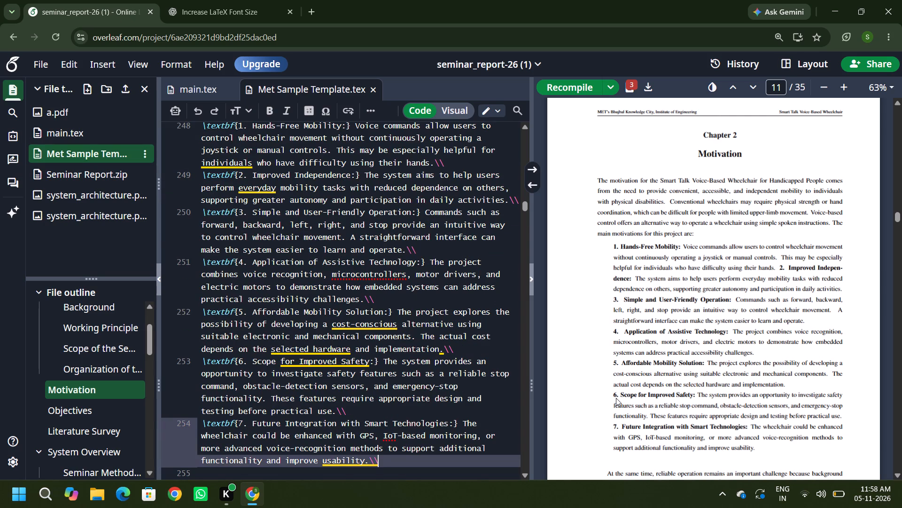
key(ctrl+z)
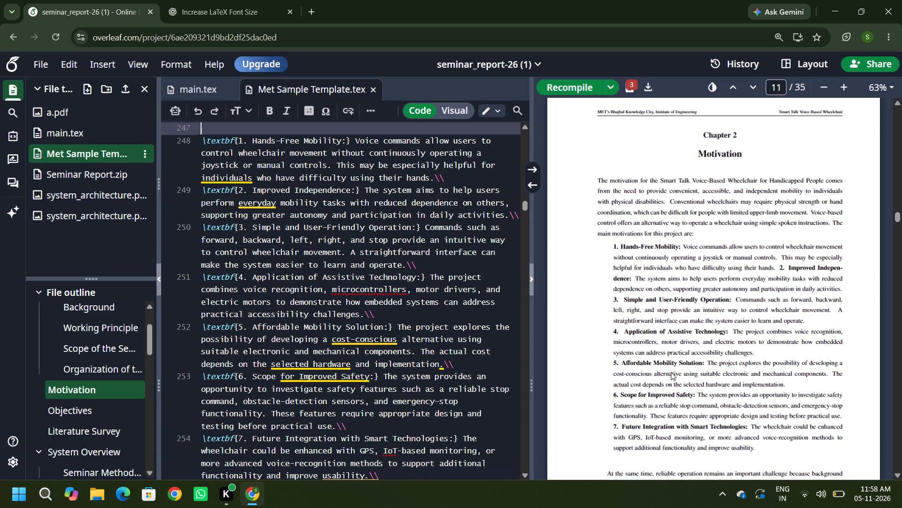
scroll(561, 173, up, 1)
scroll(461, 224, up, 4)
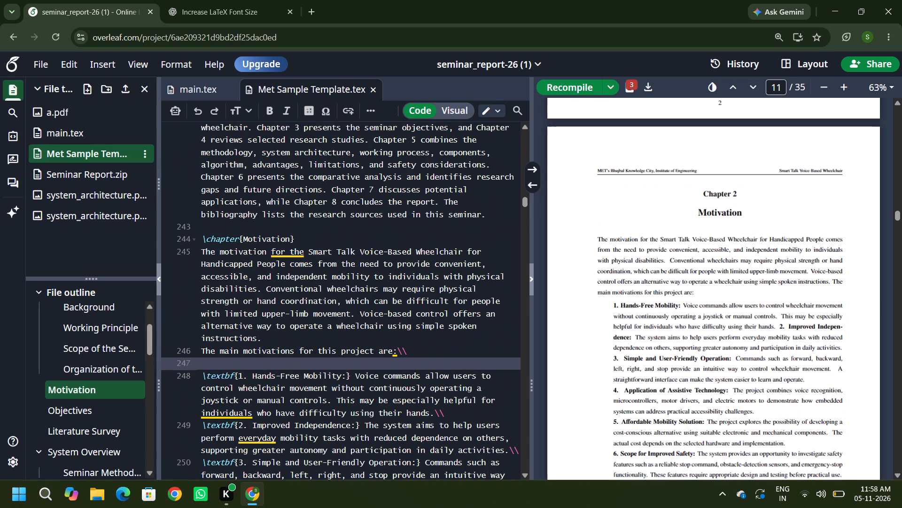
scroll(449, 241, down, 1)
key(ctrl+s)
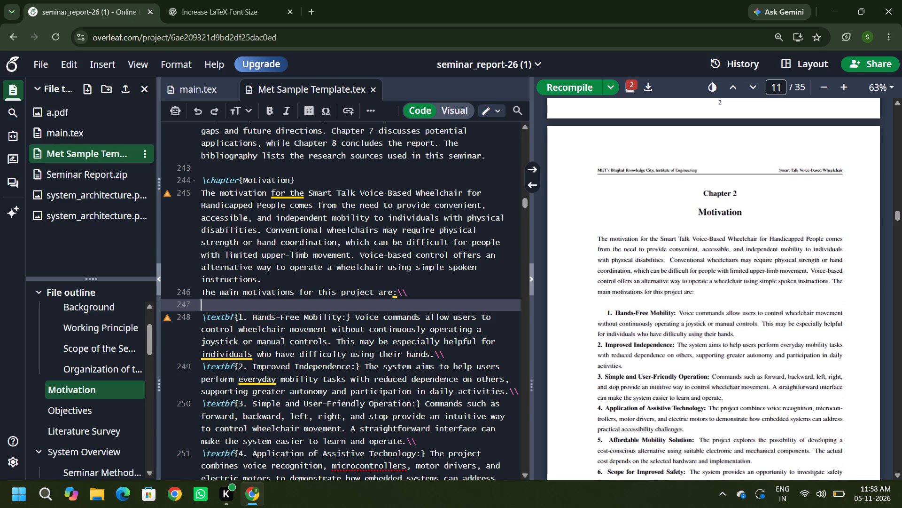
Review the compiled pages from the Motivation chapter's list through to the Objectives chapter.
scroll(642, 353, down, 1)
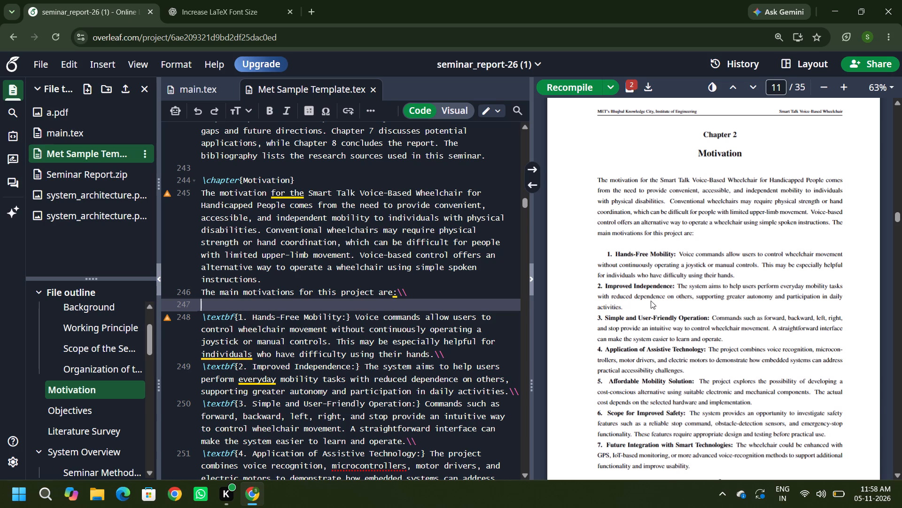
scroll(651, 301, down, 14)
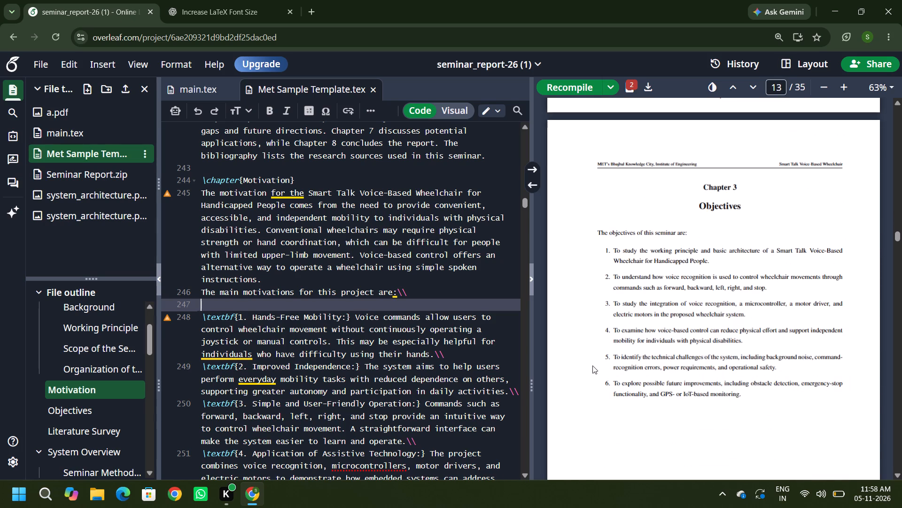
Jump from the compiled first objective to its source and examine the Objectives chapter's enumerate list through its end.
click(618, 261)
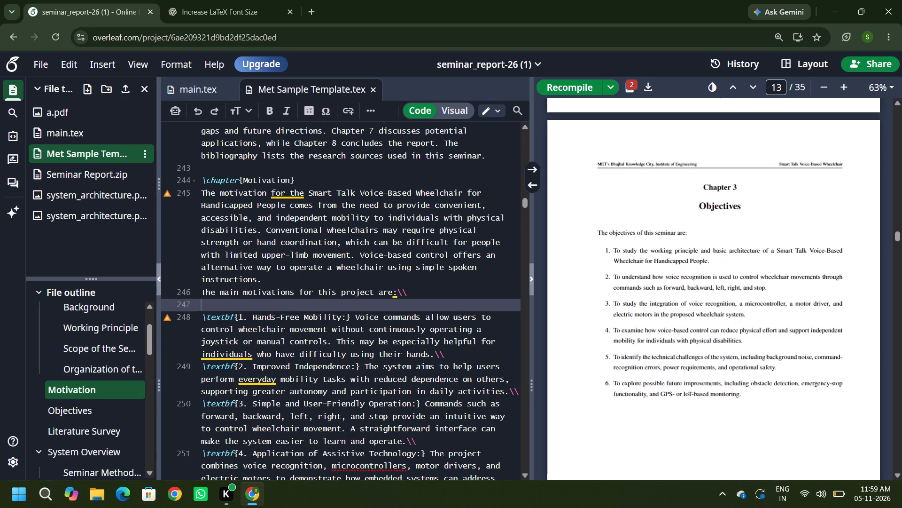
double_click(616, 251)
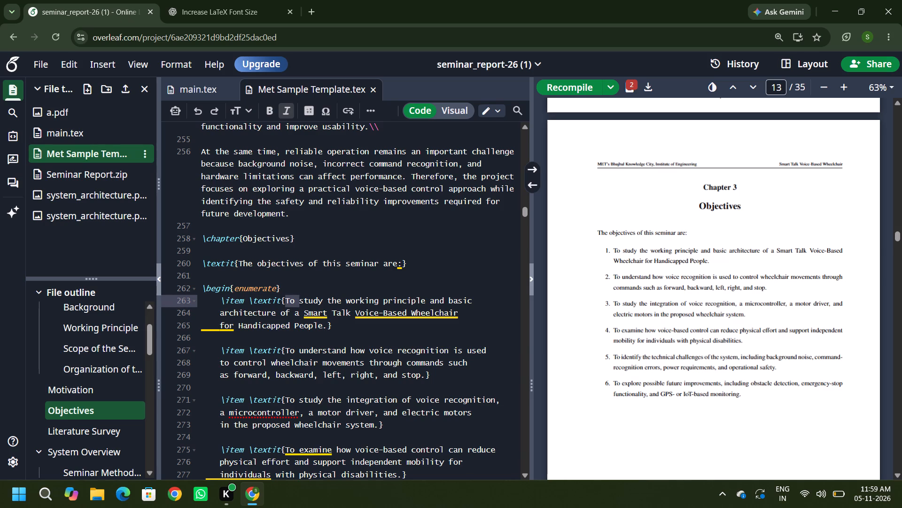
scroll(337, 331, down, 3)
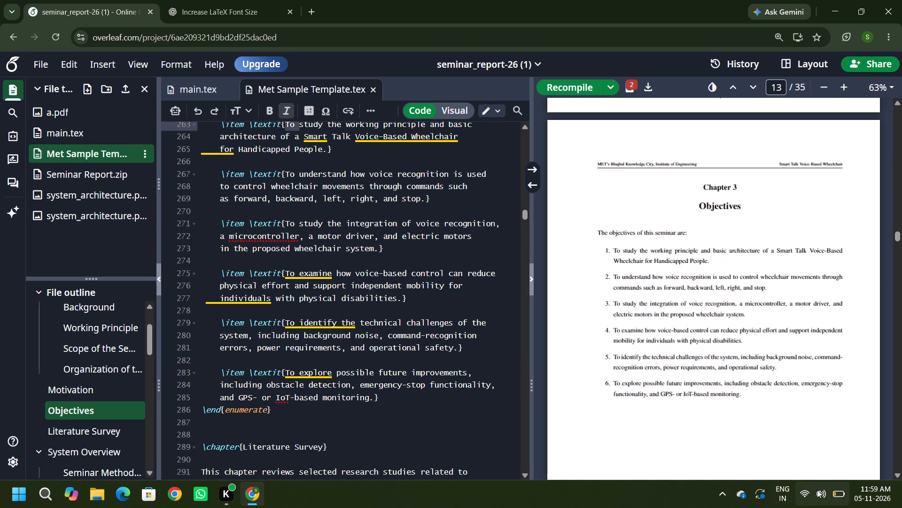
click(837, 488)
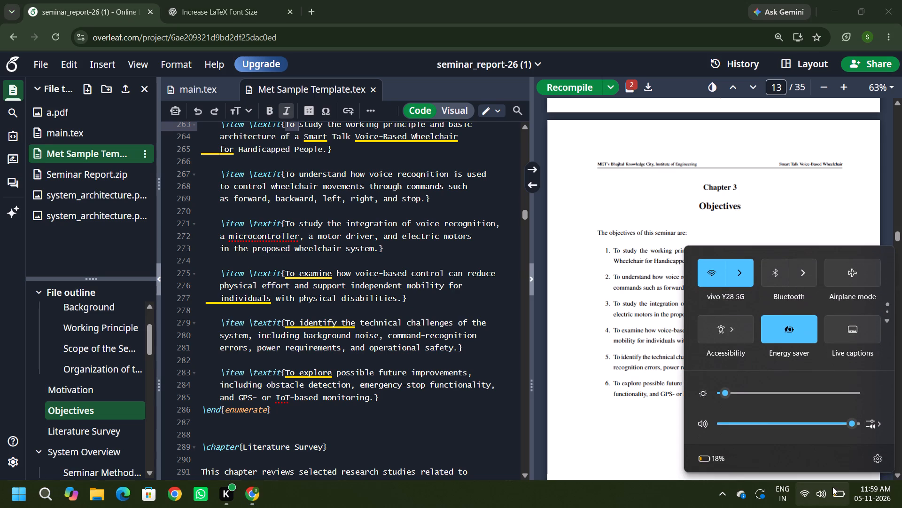
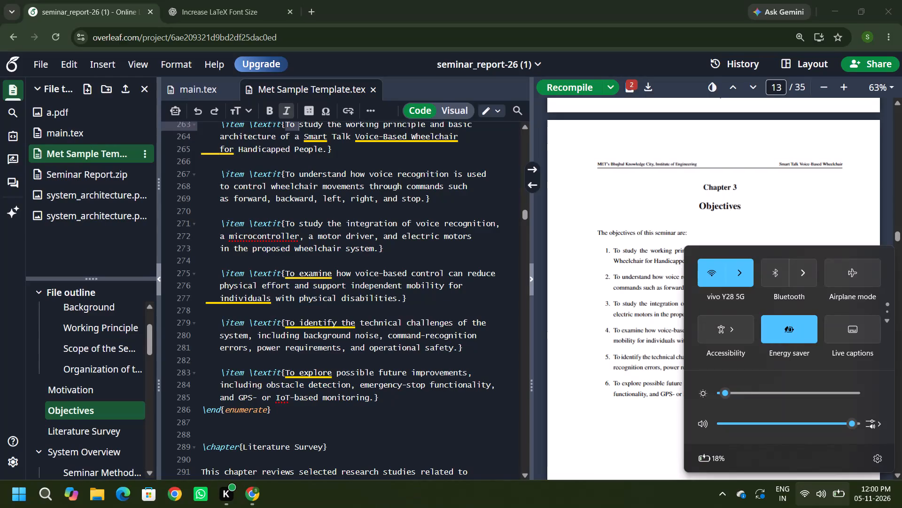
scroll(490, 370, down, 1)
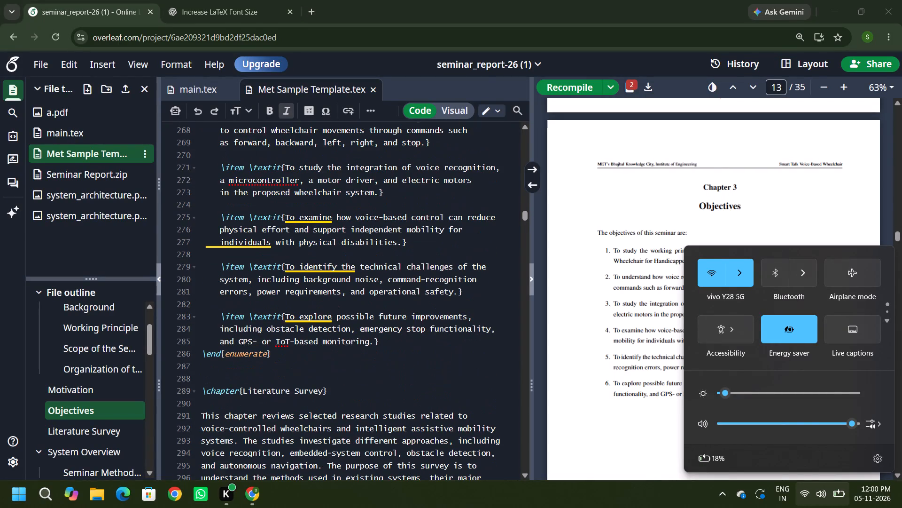
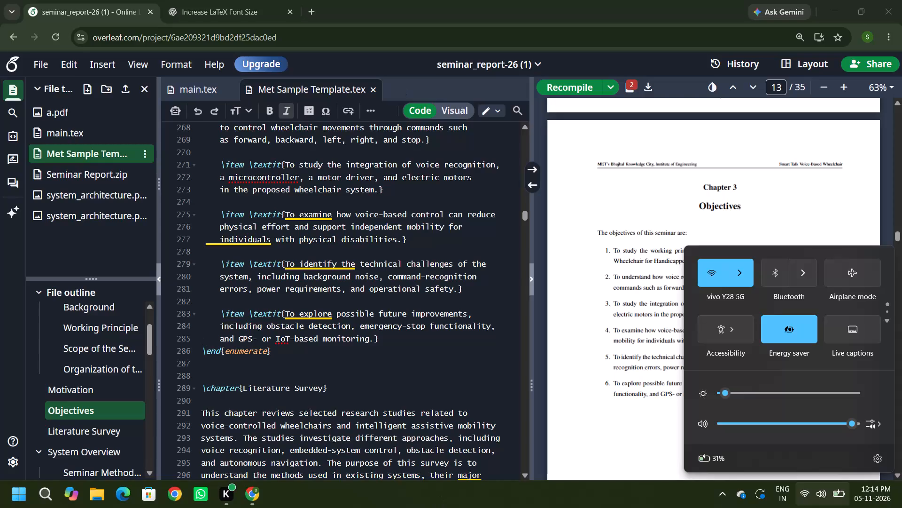
Copy the "\item \textit" prefix from the first list item in the Objectives chapter source.
click(405, 387)
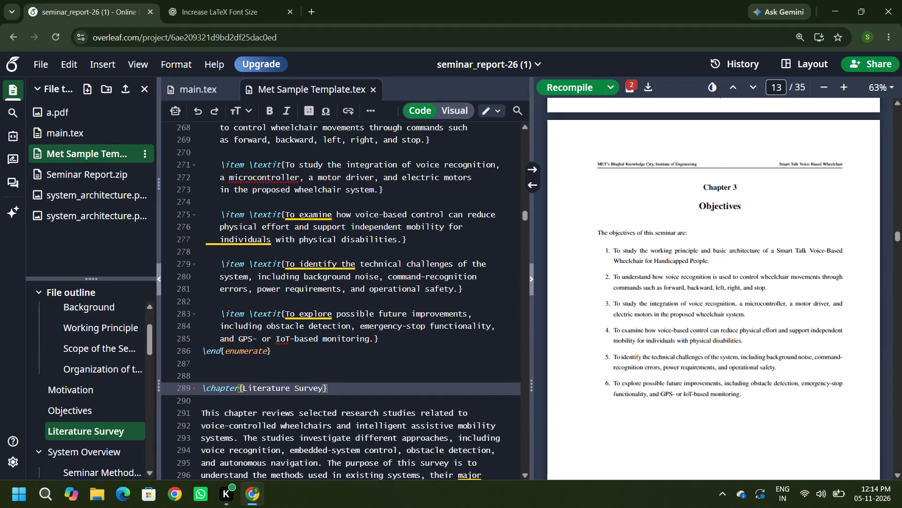
scroll(272, 230, up, 2)
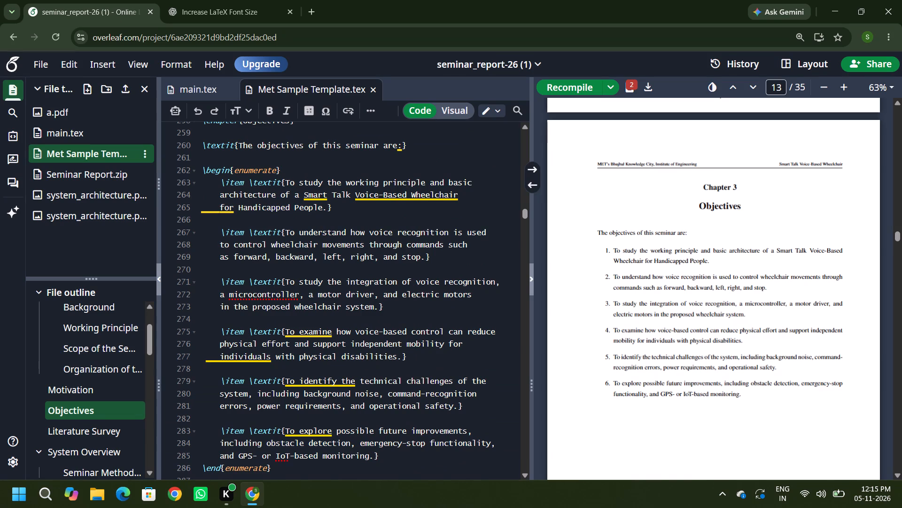
drag(219, 184, 280, 188)
key(ctrl+c)
In the Motivation chapter, remove the trailing "\\" after "The main motivations for this project are:".
scroll(284, 187, up, 4)
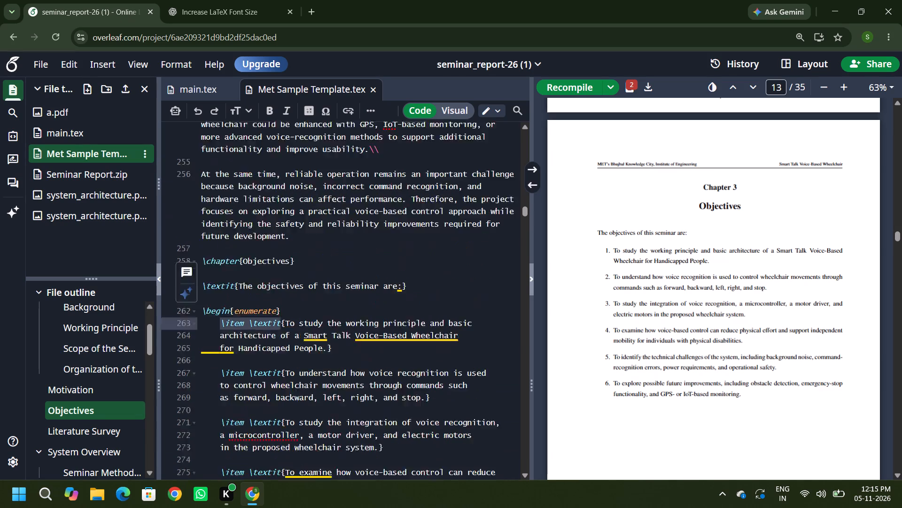
scroll(284, 187, up, 4)
scroll(805, 257, up, 10)
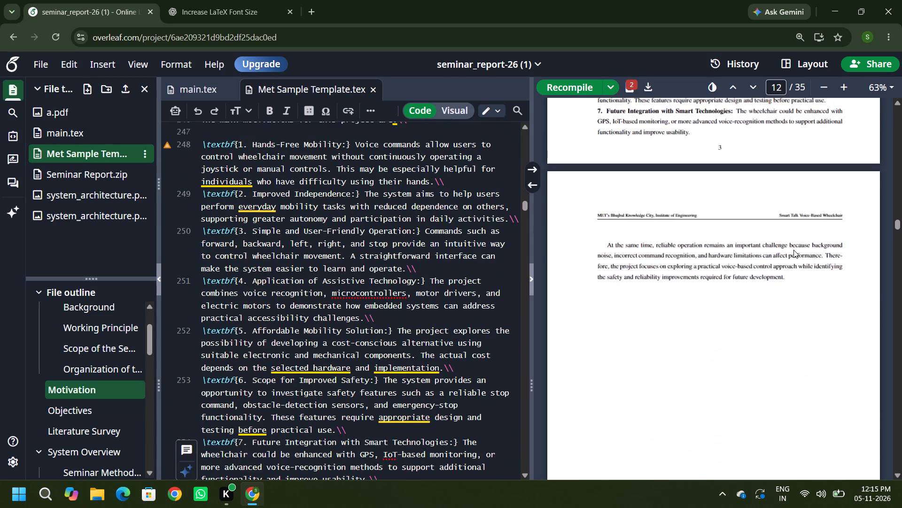
scroll(792, 254, up, 5)
double_click(625, 312)
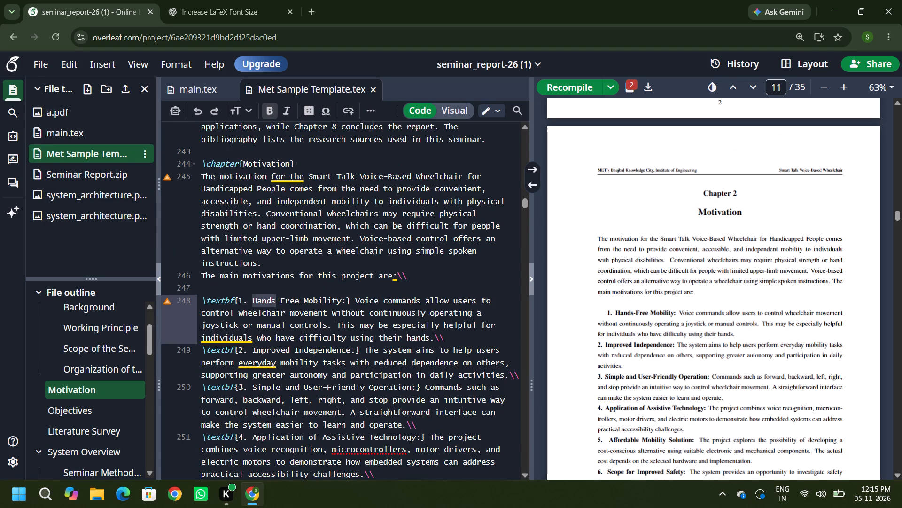
click(419, 272)
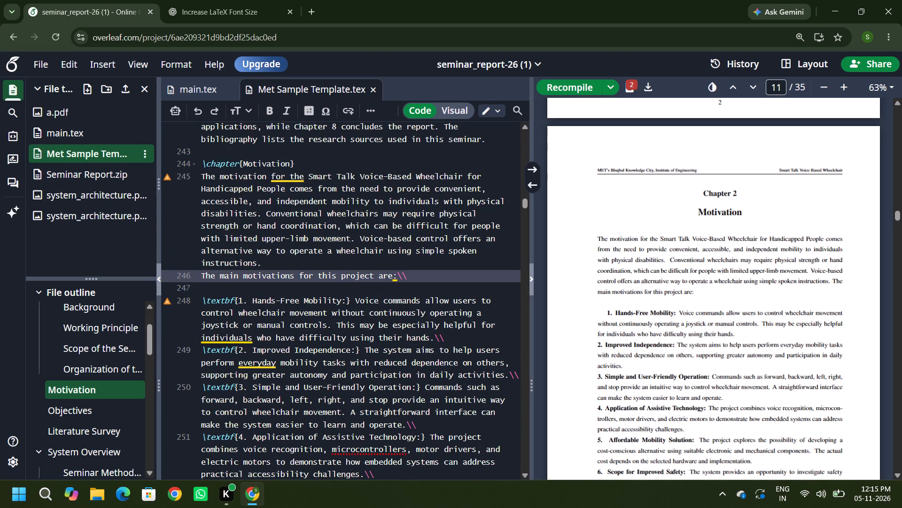
key(BackSpace)
key(BackSpace)
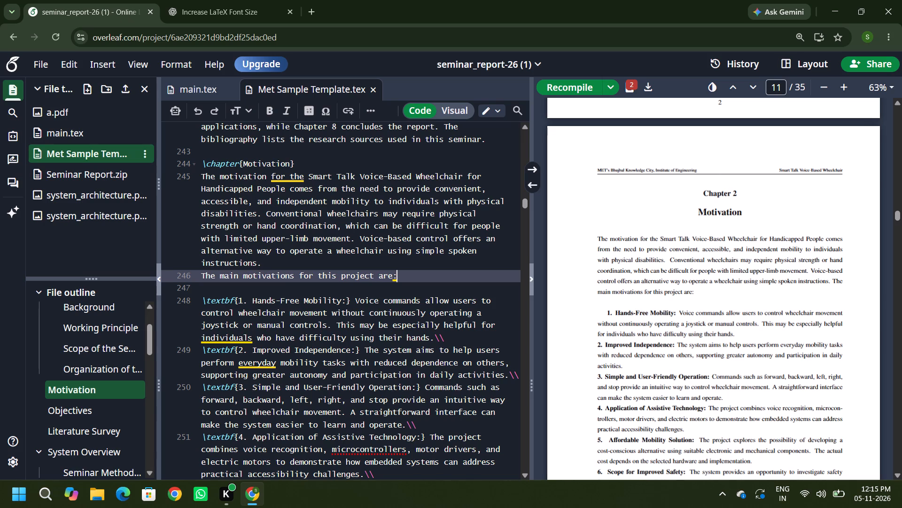
Insert the copied "\item \textit" prefix before Motivation points 1 (Hands-Free Mobility) and 2 (Improved Independence).
click(202, 302)
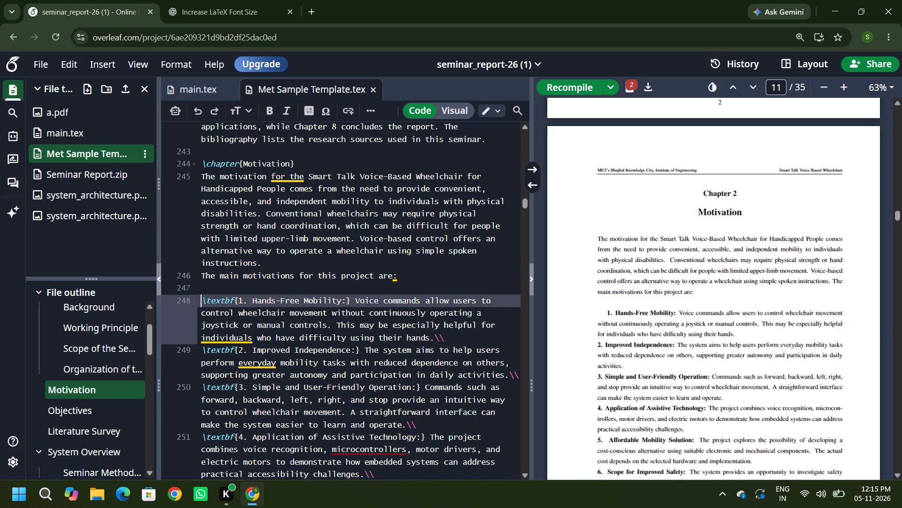
key(ctrl+v)
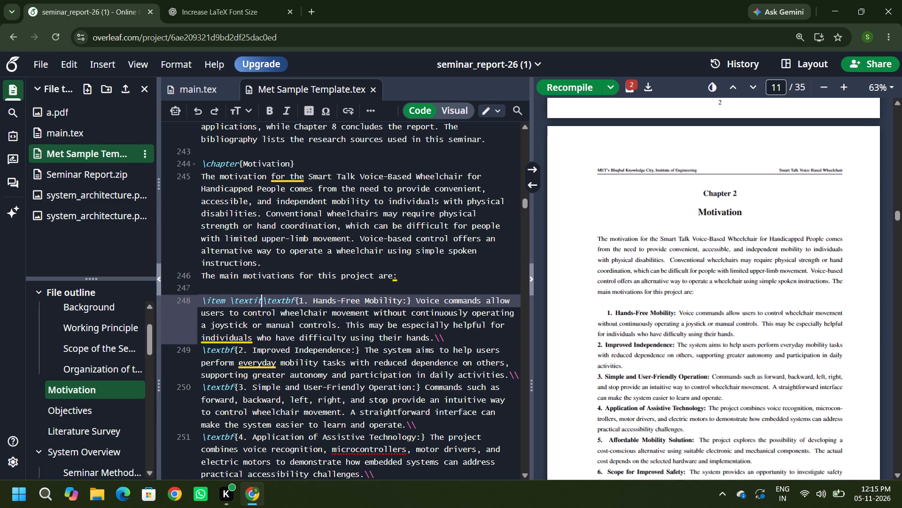
click(203, 349)
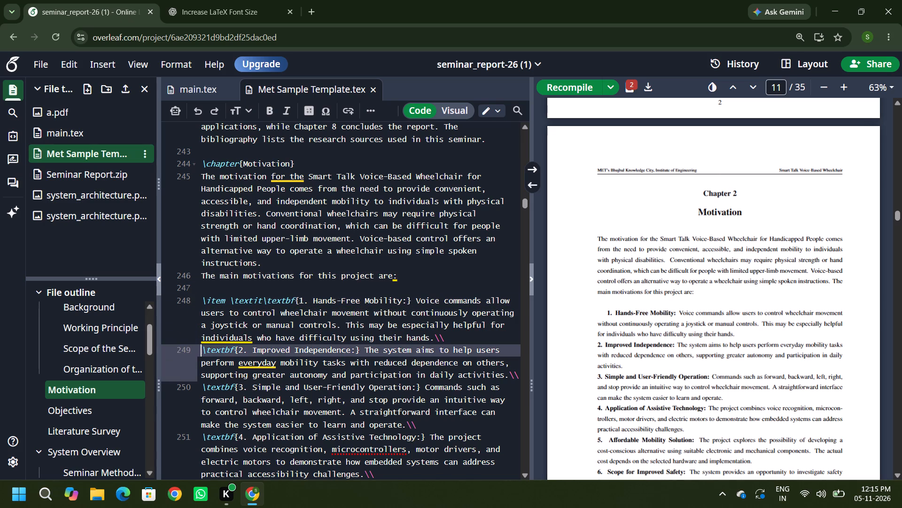
key(ctrl+v)
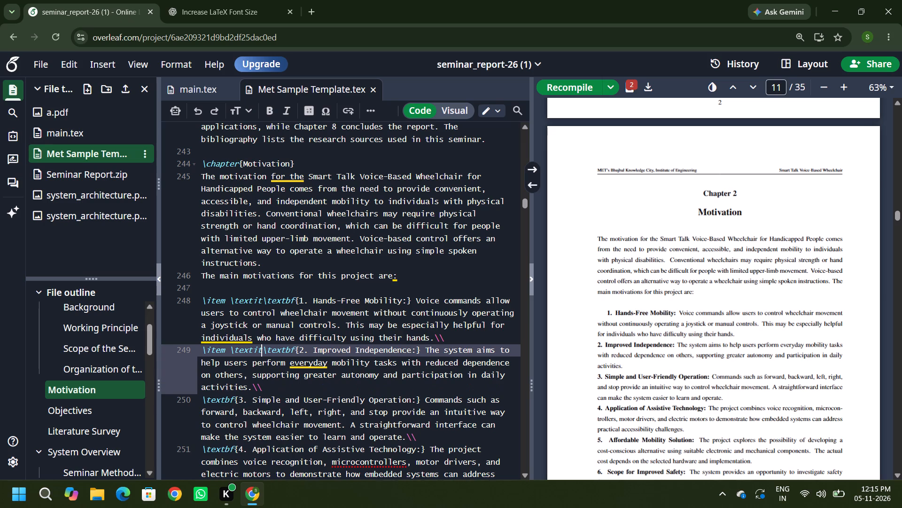
Replace the trailing "\\" of Motivation points 1 and 2 with a blank line, and recompile the report.
click(446, 335)
key(BackSpace)
key(BackSpace)
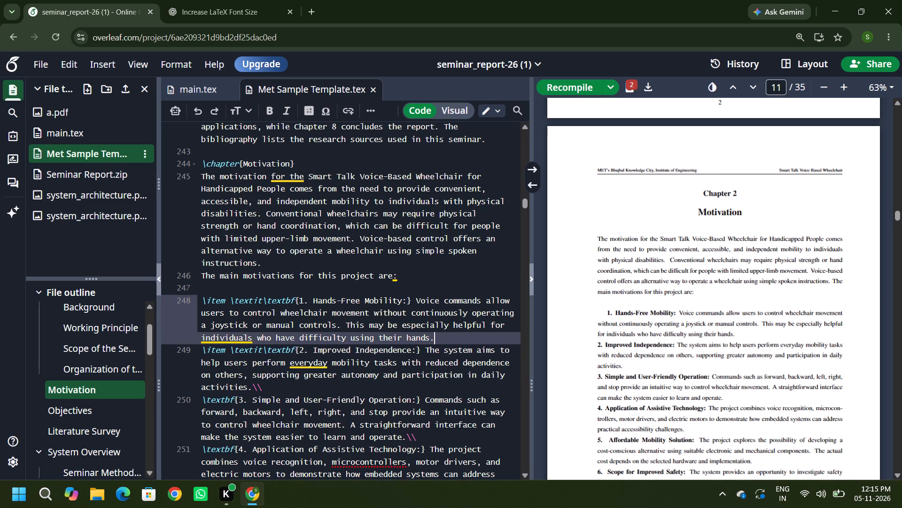
key(Return)
scroll(453, 331, down, 3)
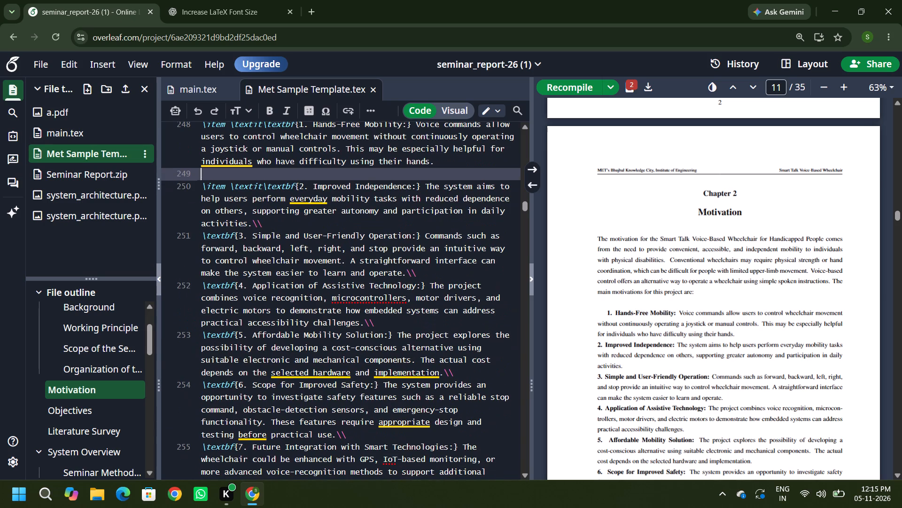
click(273, 226)
key(BackSpace)
key(BackSpace)
key(Return)
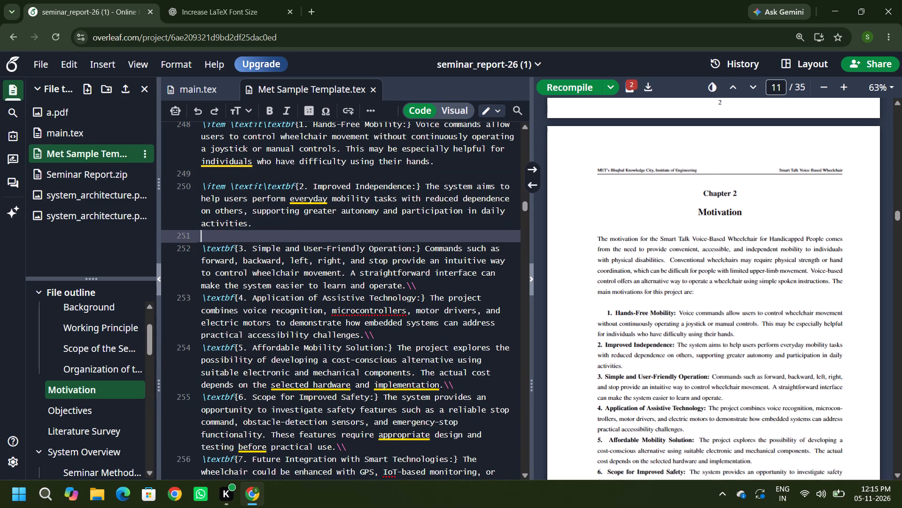
key(ctrl+s)
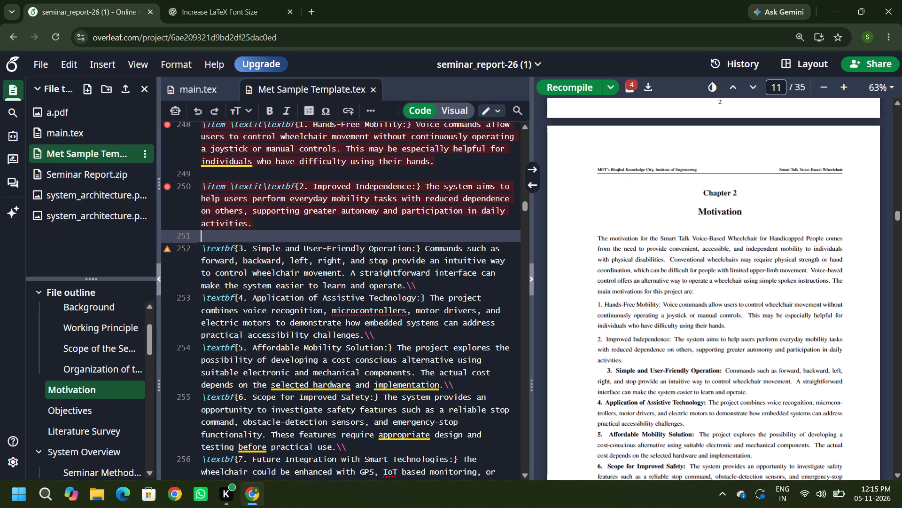
Insert the copied "\item \textit" prefix before Motivation point 3, Simple and User-Friendly Operation.
scroll(357, 260, up, 1)
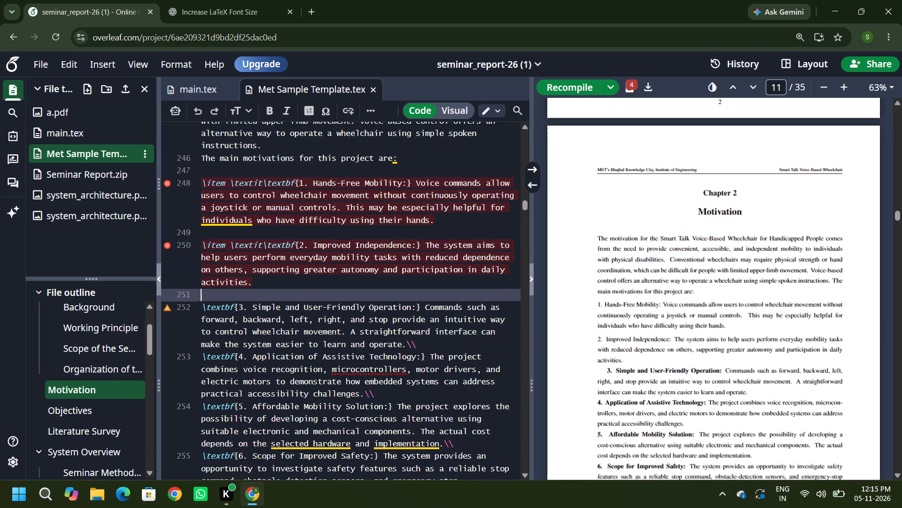
click(201, 308)
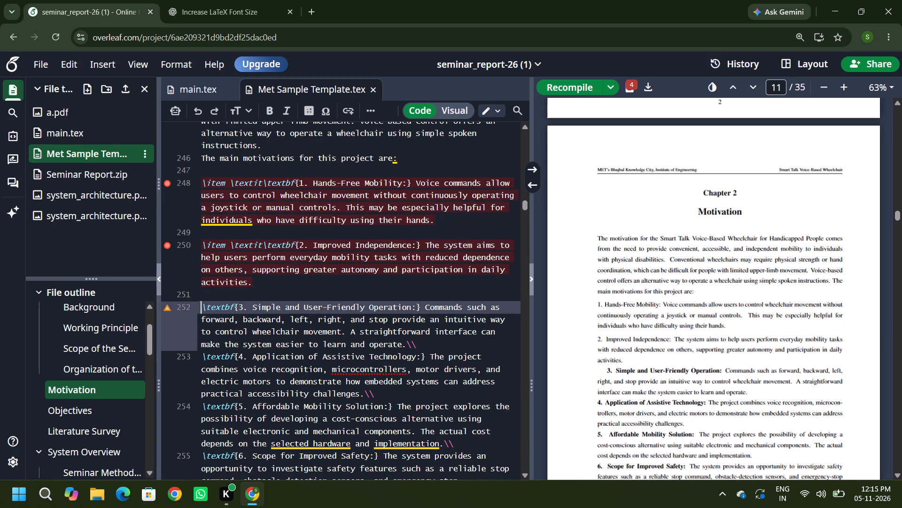
key(ctrl+v)
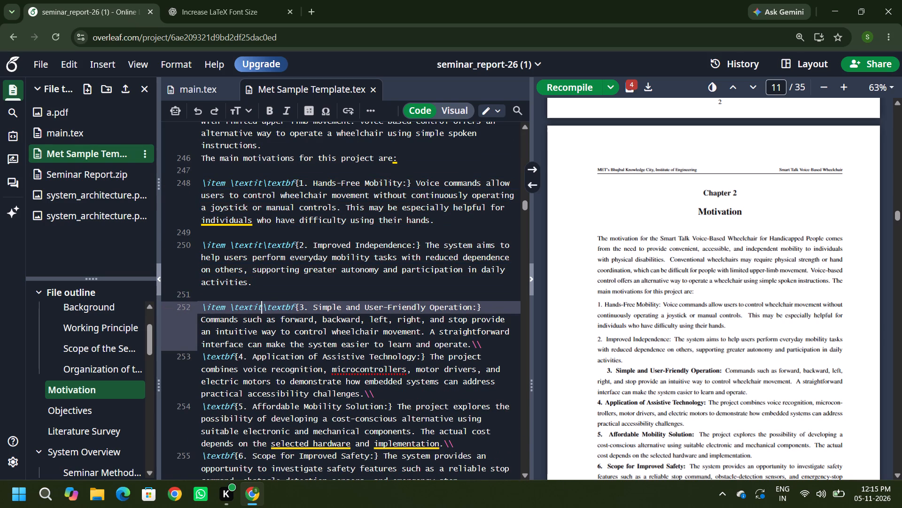
Add a space between "\textit" and "\textbf" in Motivation points 1, 2 and 3.
click(263, 183)
key(space)
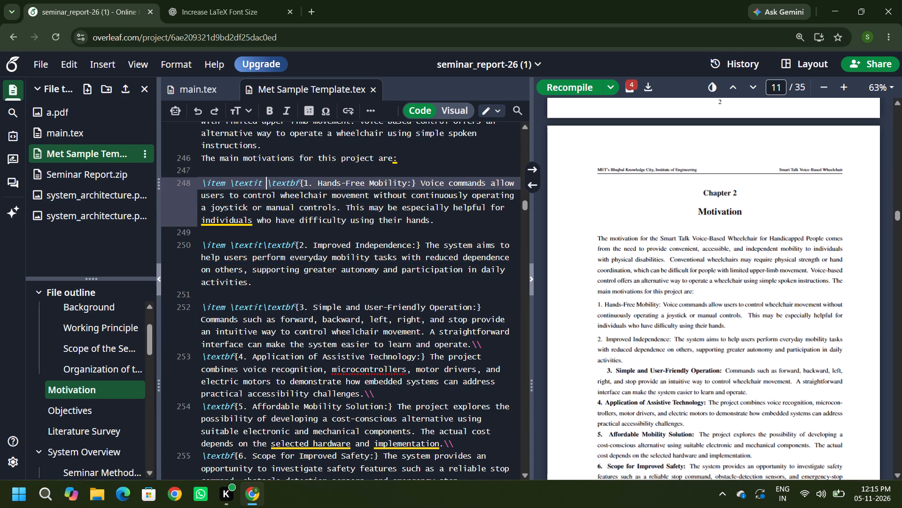
click(264, 247)
key(space)
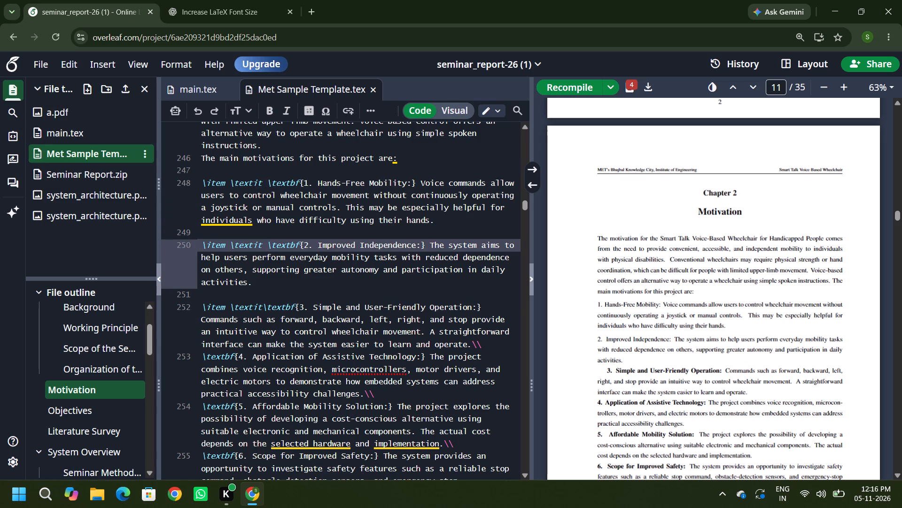
click(262, 302)
key(space)
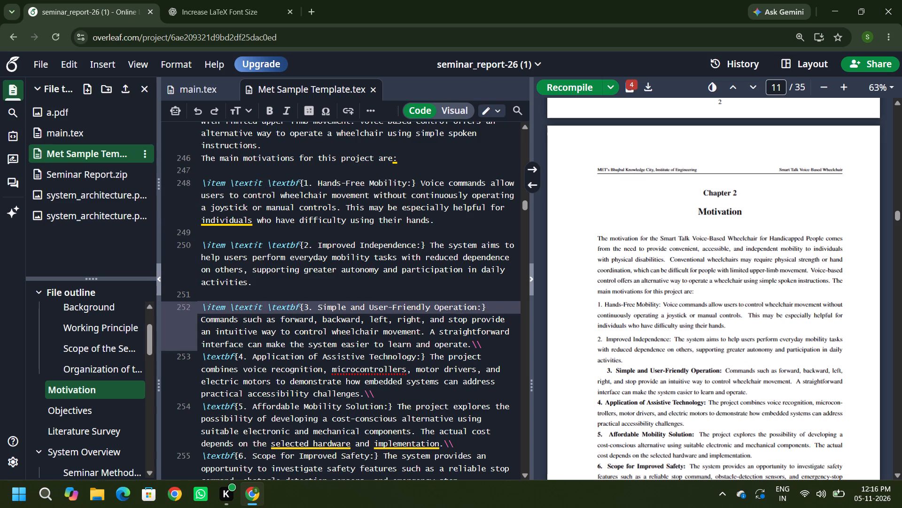
Replace the trailing "\\" of Motivation point 3 with a blank line, and recompile the report.
click(487, 349)
key(BackSpace)
key(BackSpace)
key(Return)
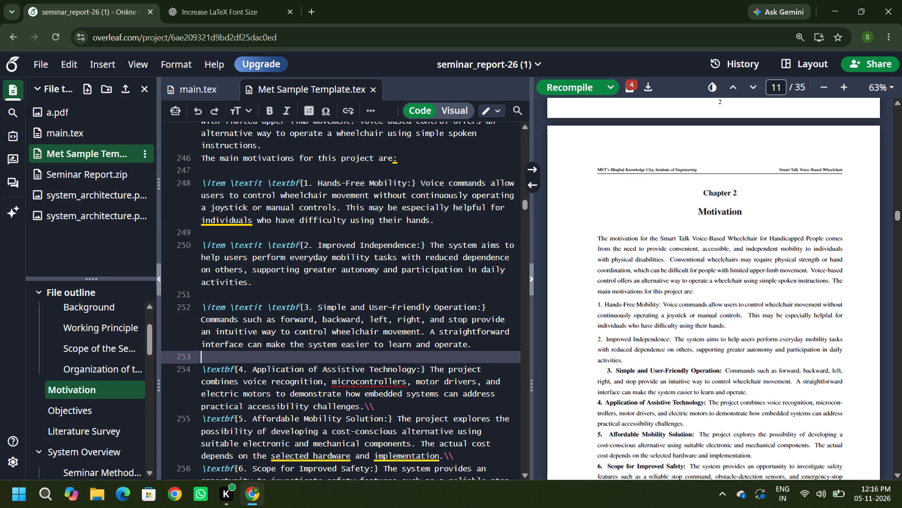
key(ctrl+s)
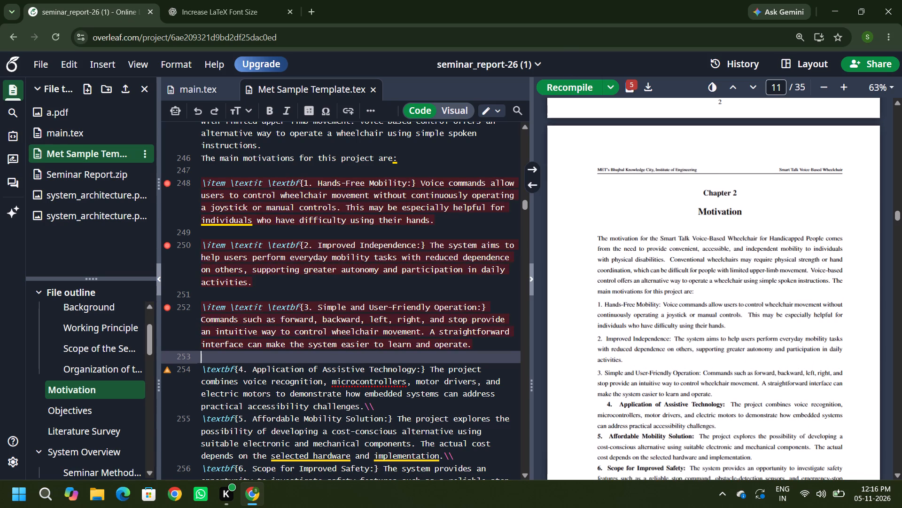
Prefix Motivation point 4, Application of Assistive Technology, with "\item \textit " and replace its trailing "\\" with a blank line.
scroll(651, 347, down, 1)
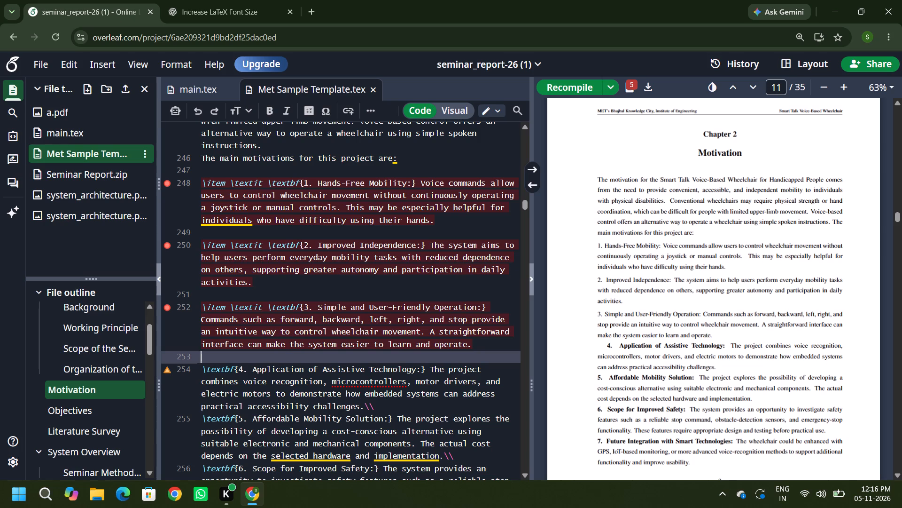
click(204, 371)
key(Left)
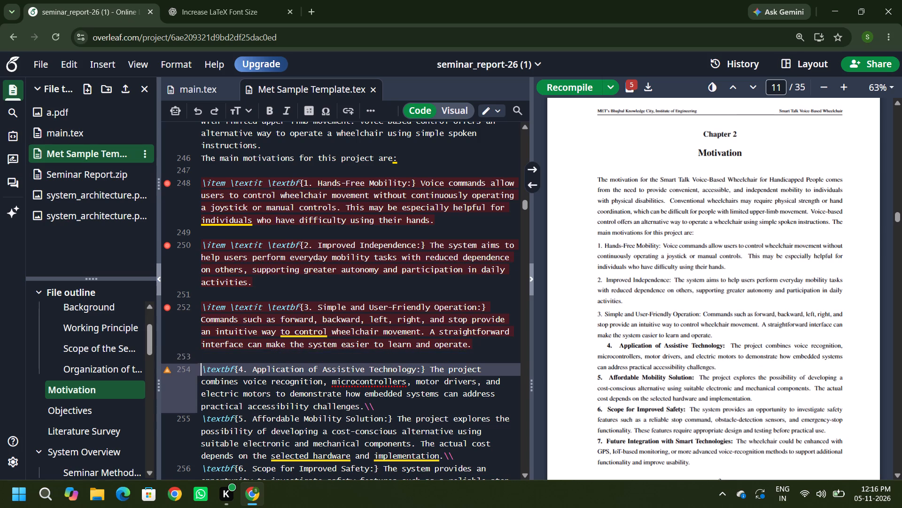
key(ctrl+v)
key(space)
scroll(228, 314, down, 2)
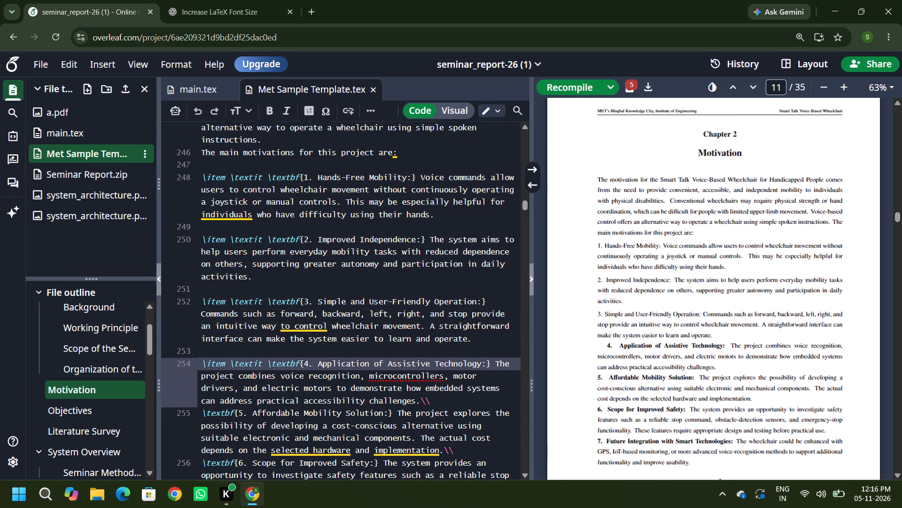
click(451, 284)
key(BackSpace)
key(BackSpace)
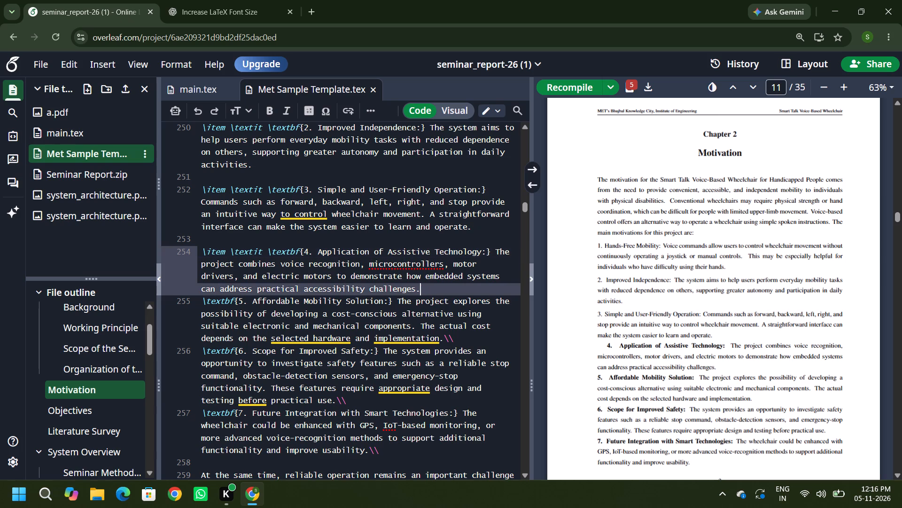
key(ctrl+Return)
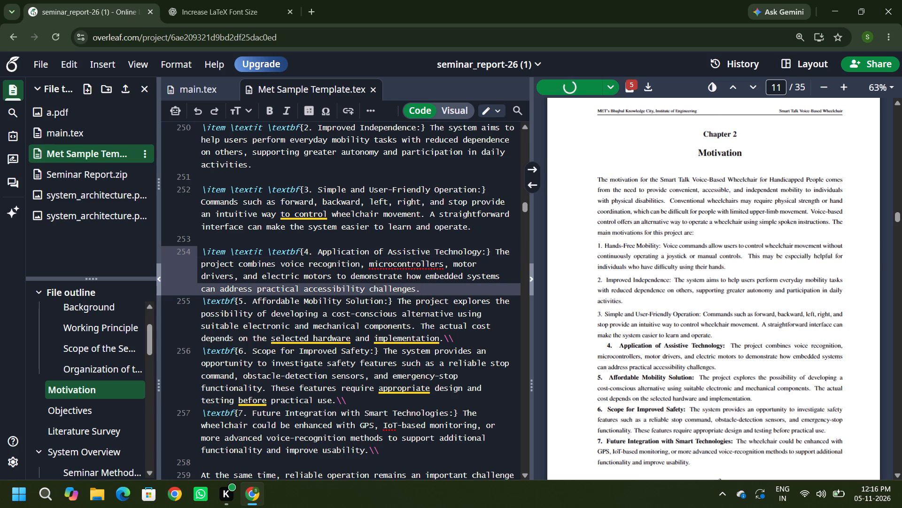
key(Return)
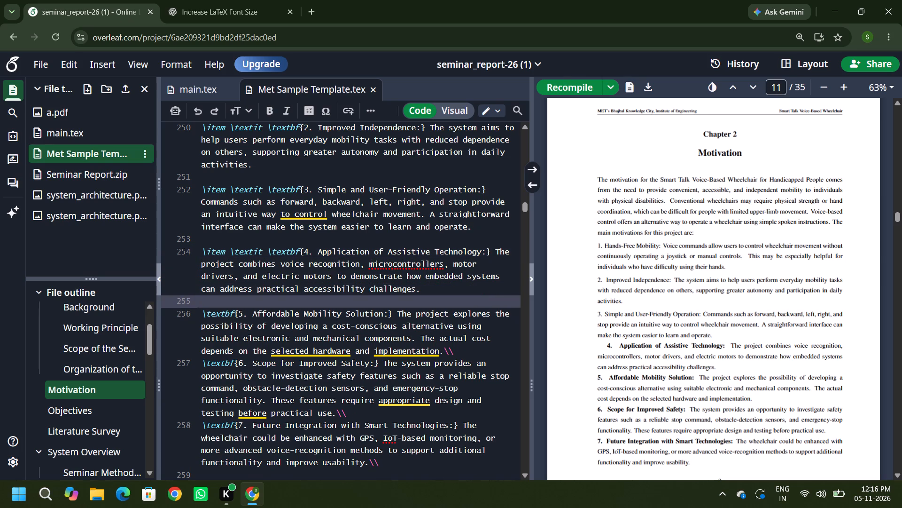
Prefix Motivation point 5, Affordable Mobility Solution, with "\item \textit " and replace its trailing "\\" with a blank line.
click(203, 315)
key(ctrl+v)
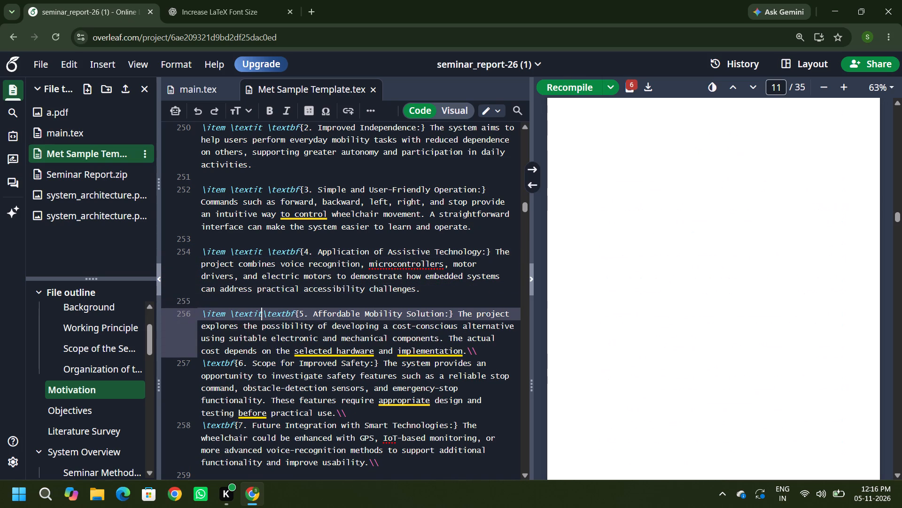
key(space)
scroll(296, 339, down, 1)
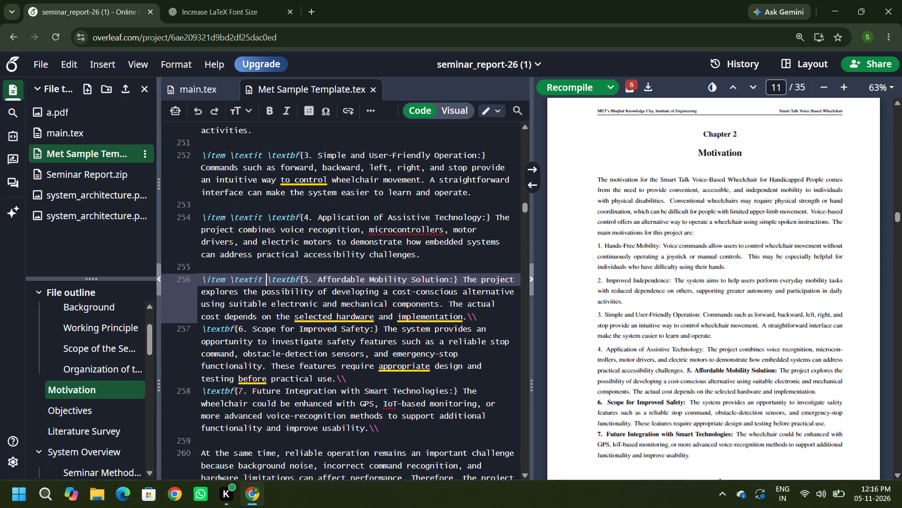
scroll(297, 339, down, 1)
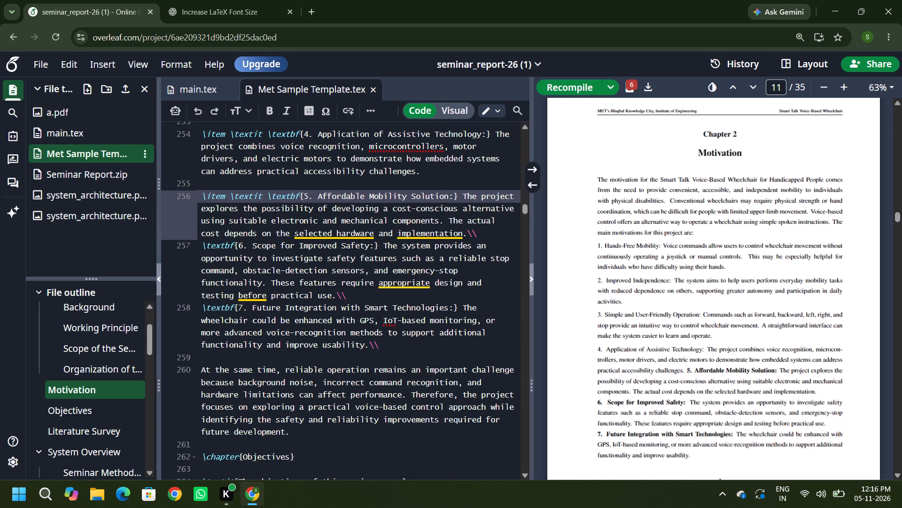
click(479, 230)
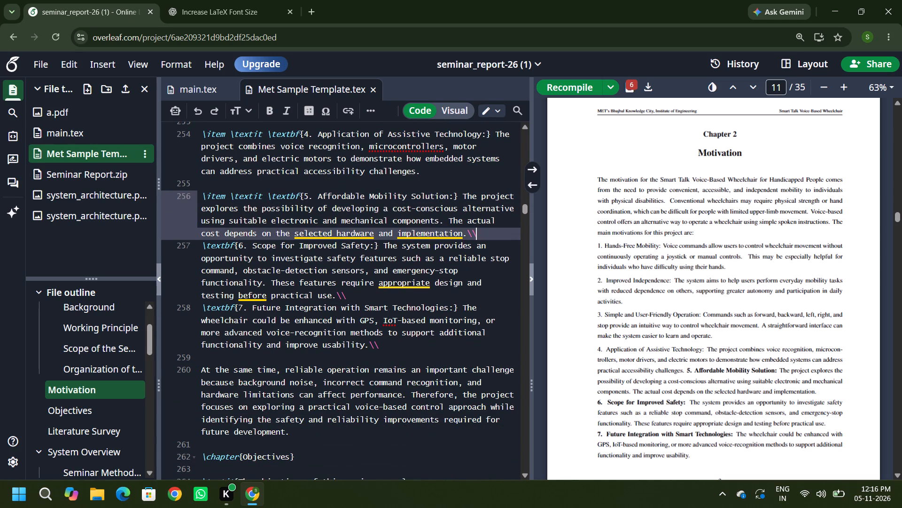
key(BackSpace)
key(BackSpace)
key(Return)
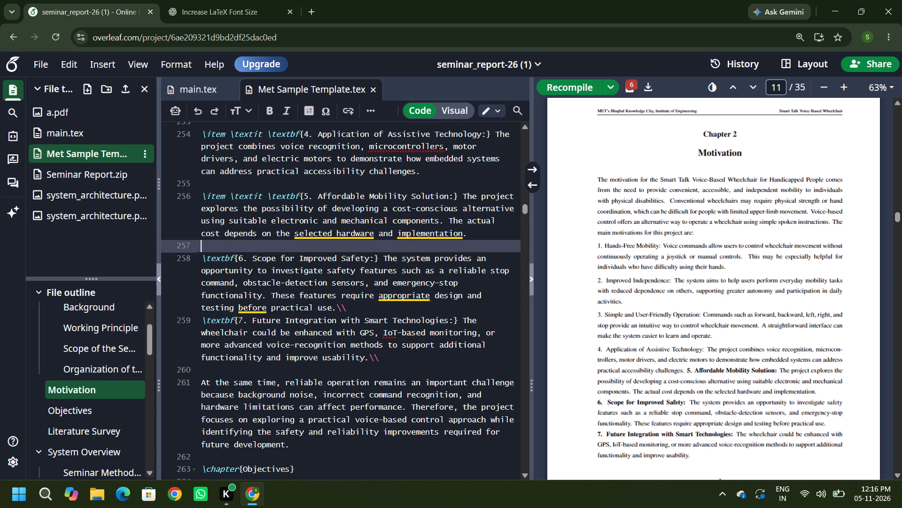
Prefix Motivation point 6, Scope for Improved Safety, with "\item \textit " and replace its trailing "\\" with a blank line.
key(Down)
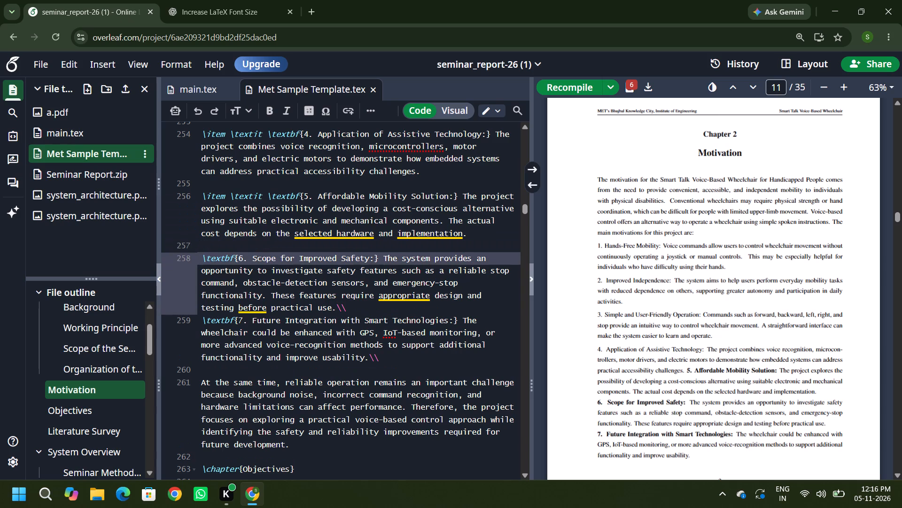
key(ctrl+v)
key(space)
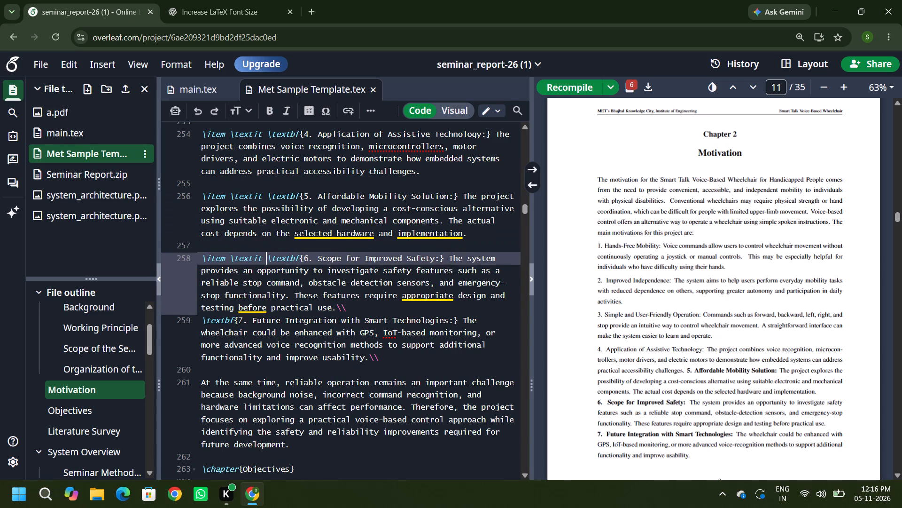
click(378, 301)
click(374, 310)
key(BackSpace)
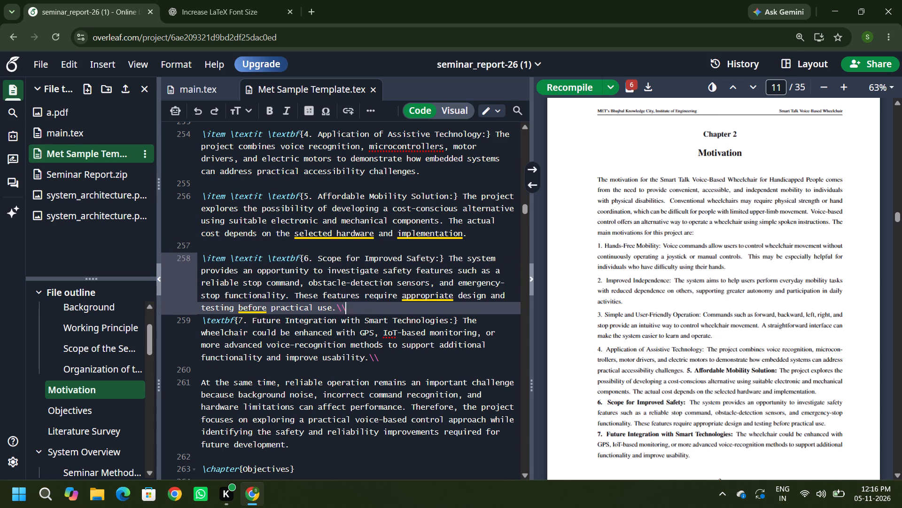
key(BackSpace)
key(Return)
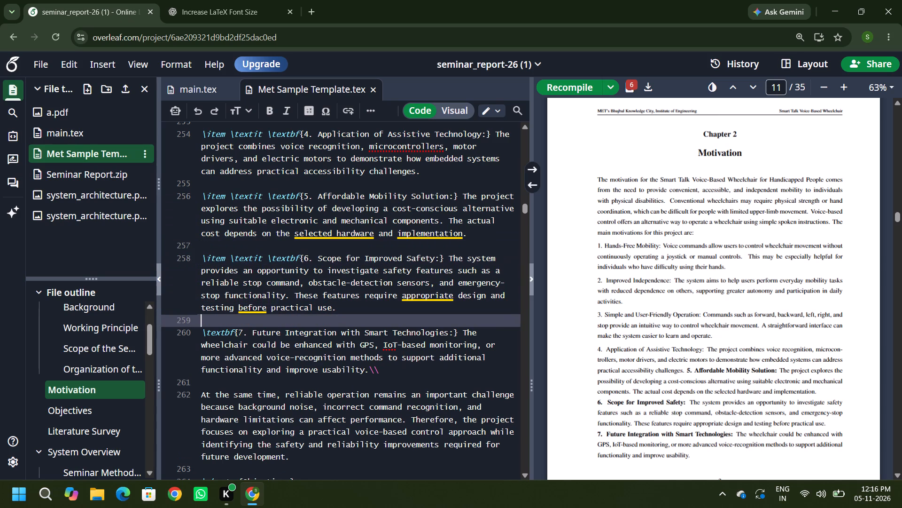
Prefix Motivation point 7, Future Integration with Smart Technologies, with "\item \textit " and recompile the report.
key(Down)
key(ctrl+v)
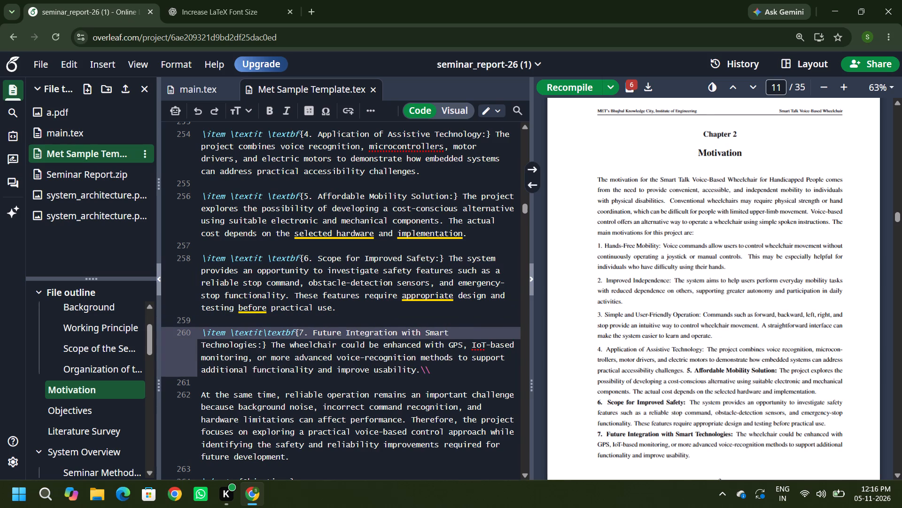
key(space)
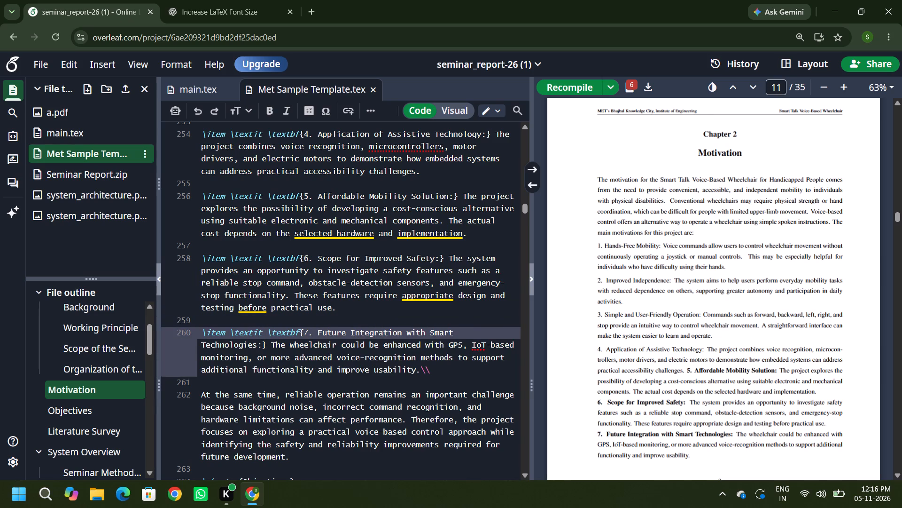
key(ctrl+s)
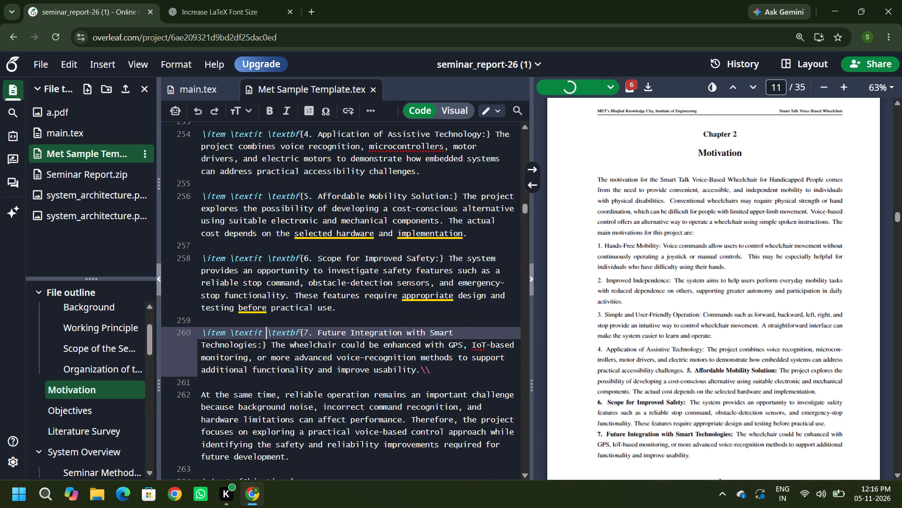
Insert an enumerate environment on the blank line between "The main motivations for this project are:" and Motivation point 1.
scroll(406, 374, down, 3)
scroll(404, 373, up, 1)
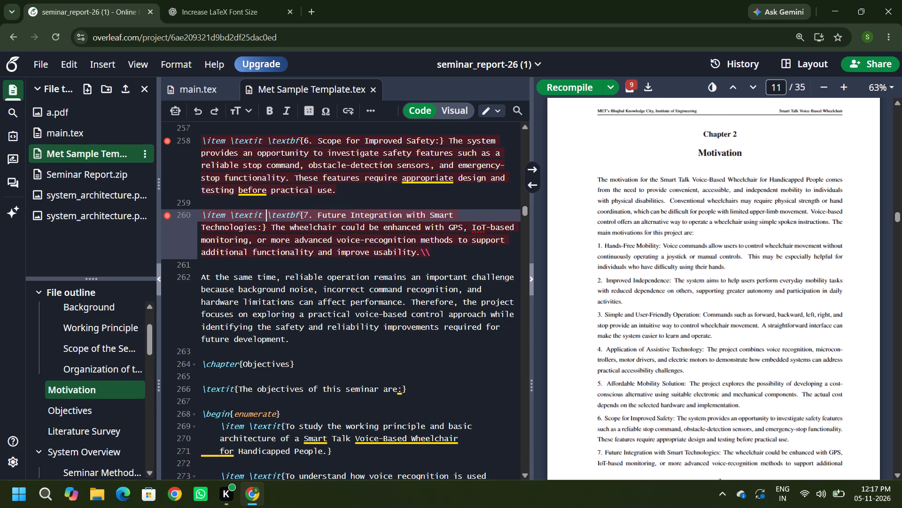
scroll(385, 352, up, 2)
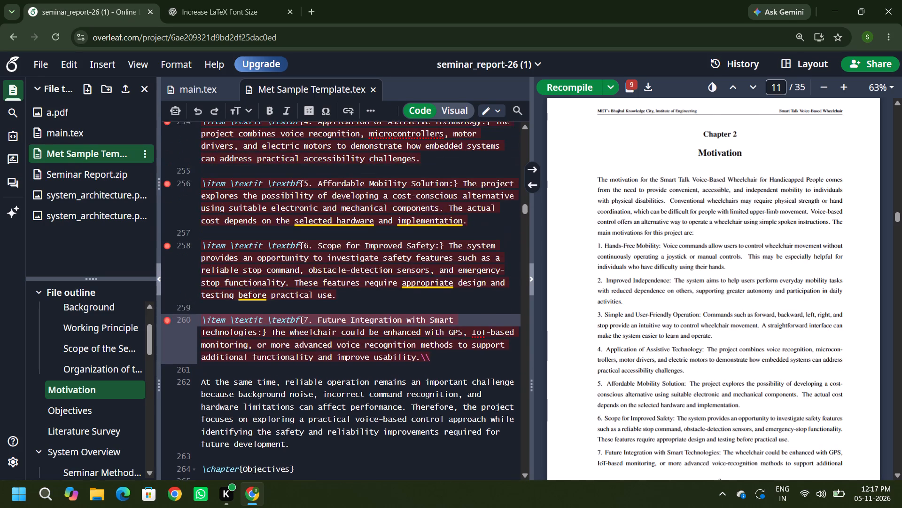
scroll(385, 349, up, 10)
scroll(380, 369, down, 4)
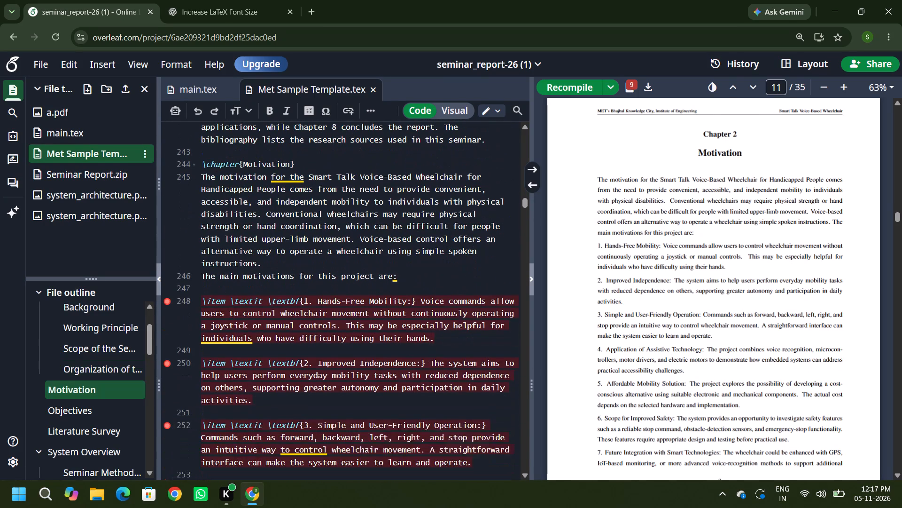
click(412, 287)
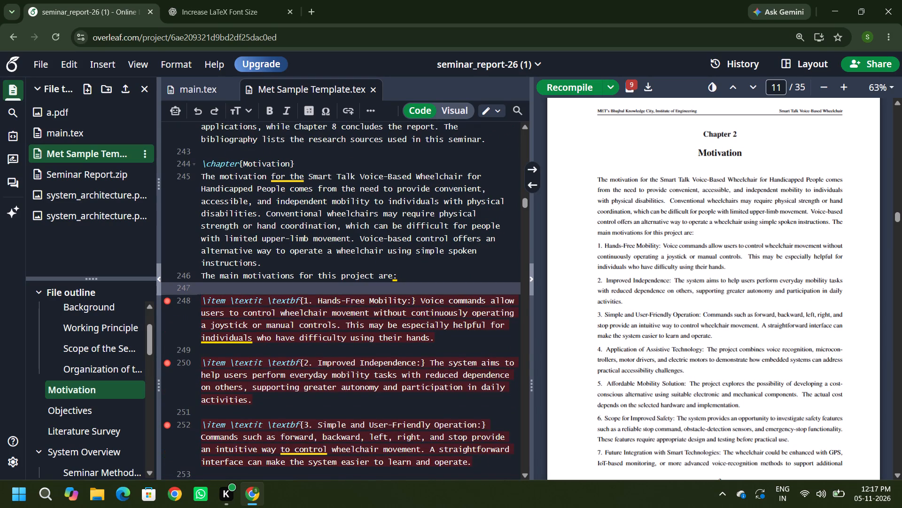
key(backslash)
key(Down)
key(Tab)
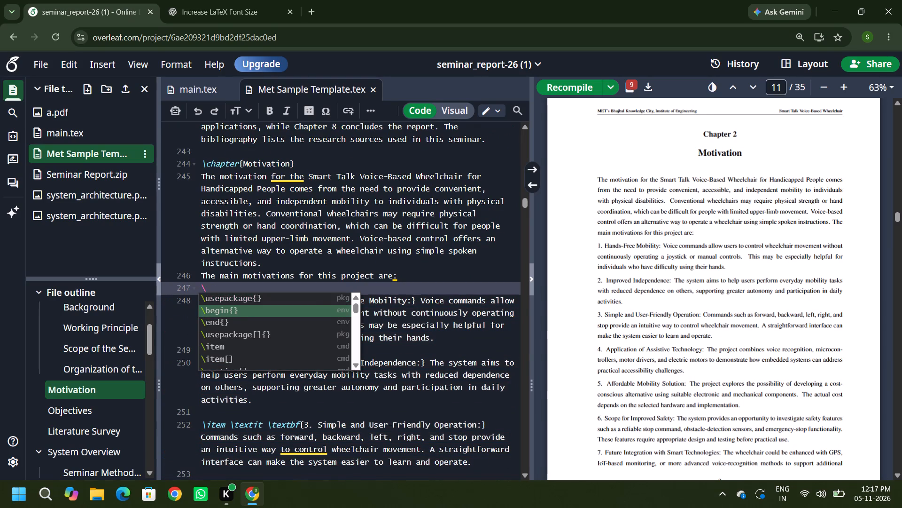
text(en)
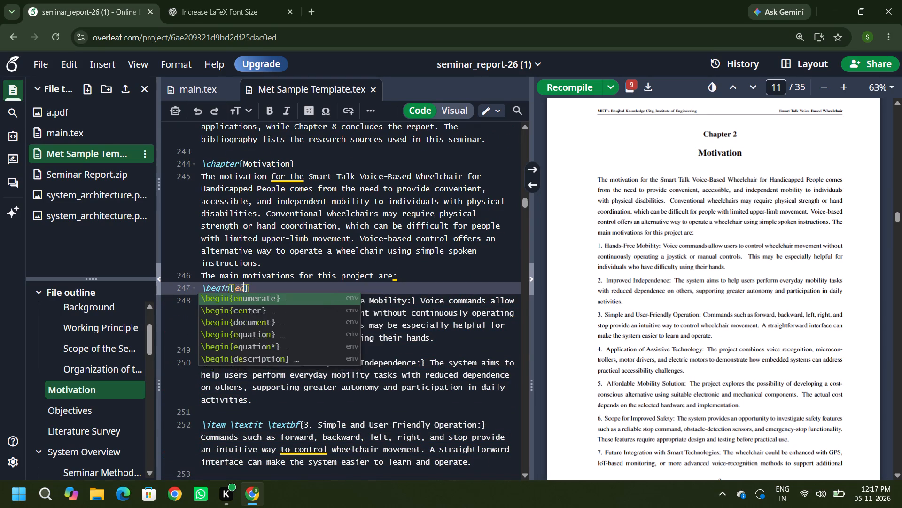
key(Tab)
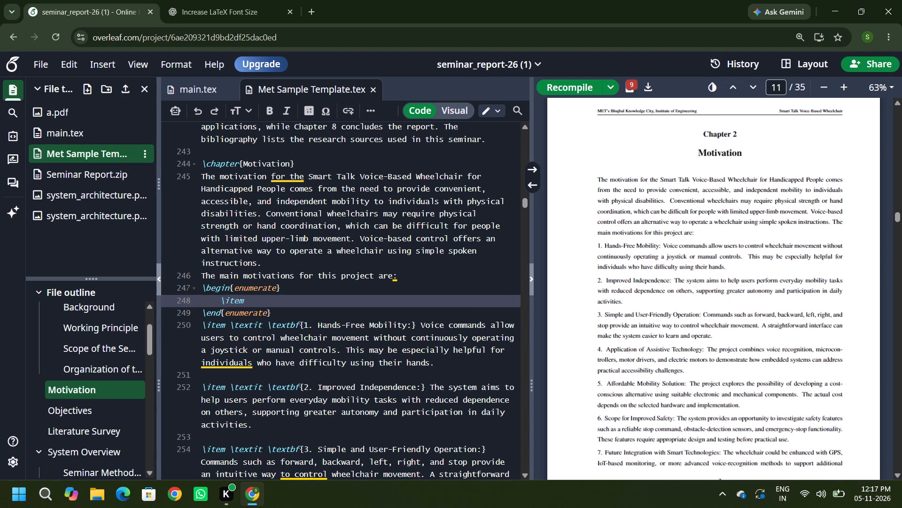
Cut the new "\end{enumerate}" and delete the empty "\item" line, keeping only "\begin{enumerate}" above Motivation point 1.
drag(274, 314, 206, 317)
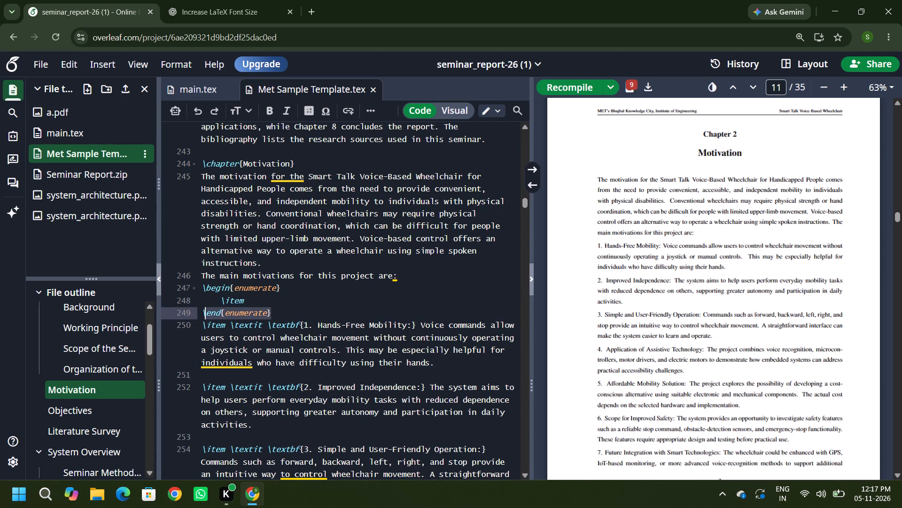
drag(206, 317, 201, 317)
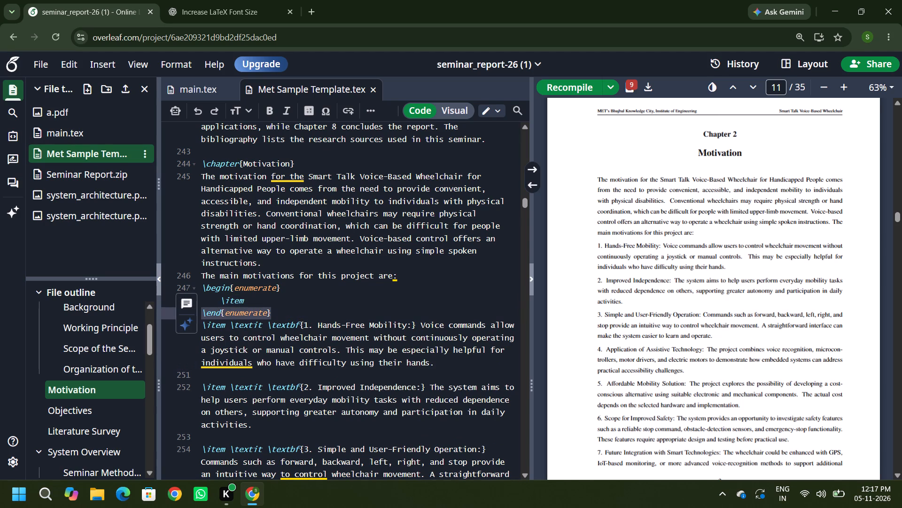
key(ctrl+x)
click(254, 305)
key(BackSpace)
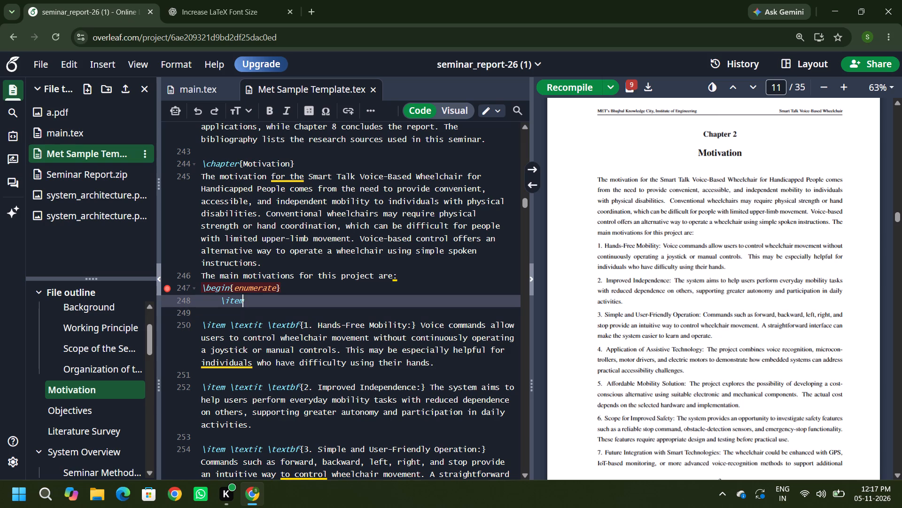
key(BackSpace)
key(BackSpace)
key(BackSpace)
key(BackSpace)
key(BackSpace)
key(BackSpace)
key(BackSpace)
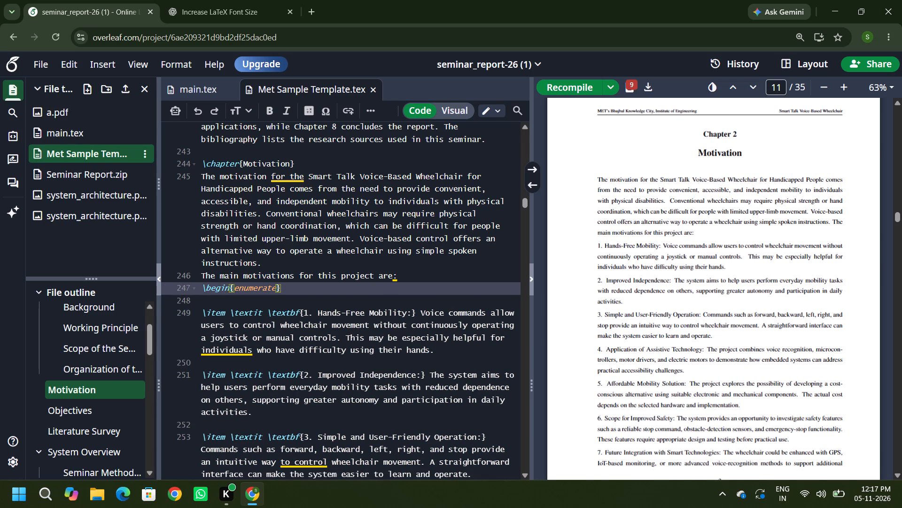
Remove the trailing "\\" of Motivation point 7, paste "\end{enumerate}" below it after a blank line, and recompile the report.
scroll(484, 416, down, 5)
scroll(277, 335, down, 4)
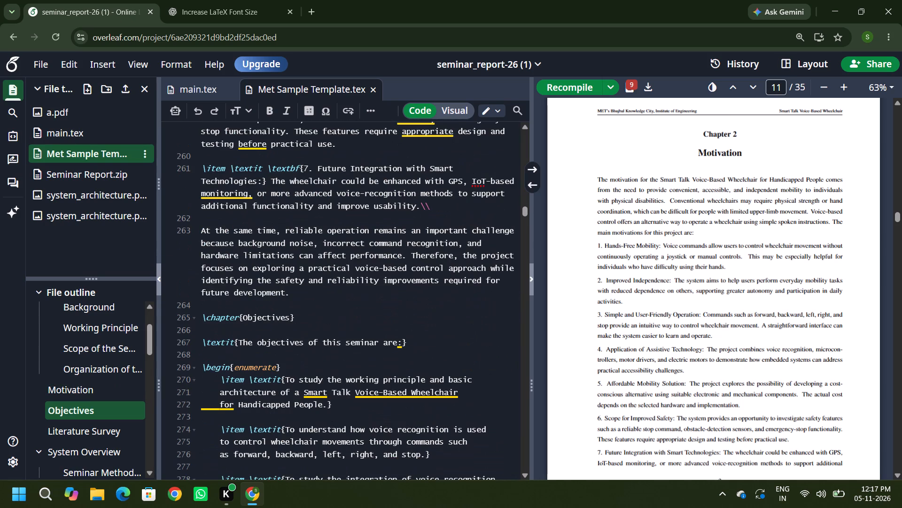
click(436, 204)
key(BackSpace)
key(BackSpace)
key(Return)
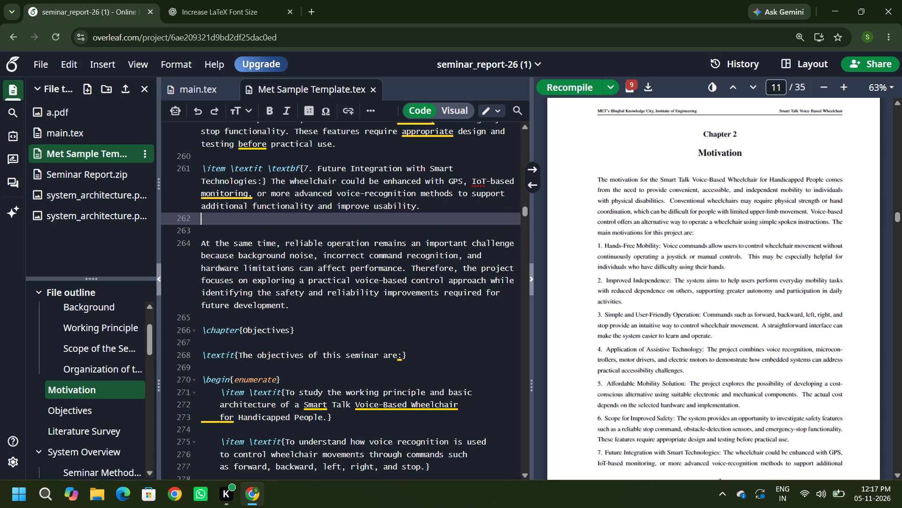
key(Return)
key(ctrl+v)
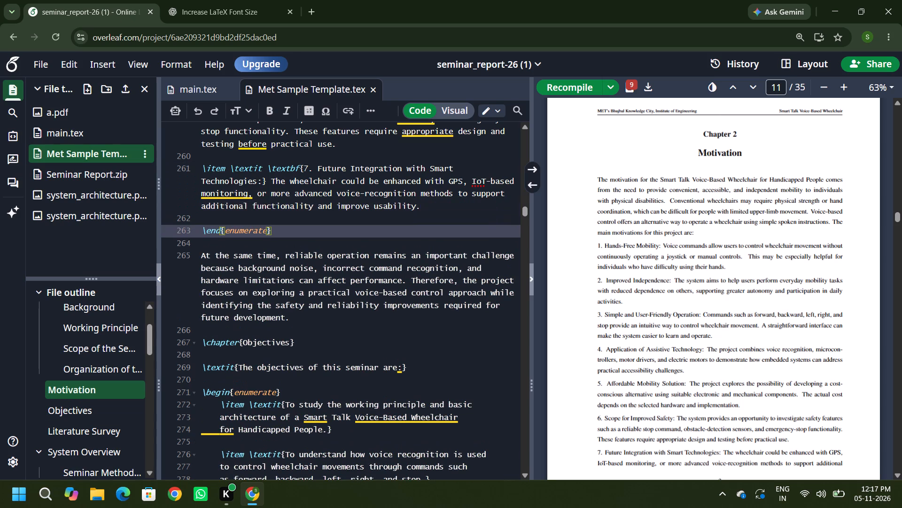
key(ctrl+s)
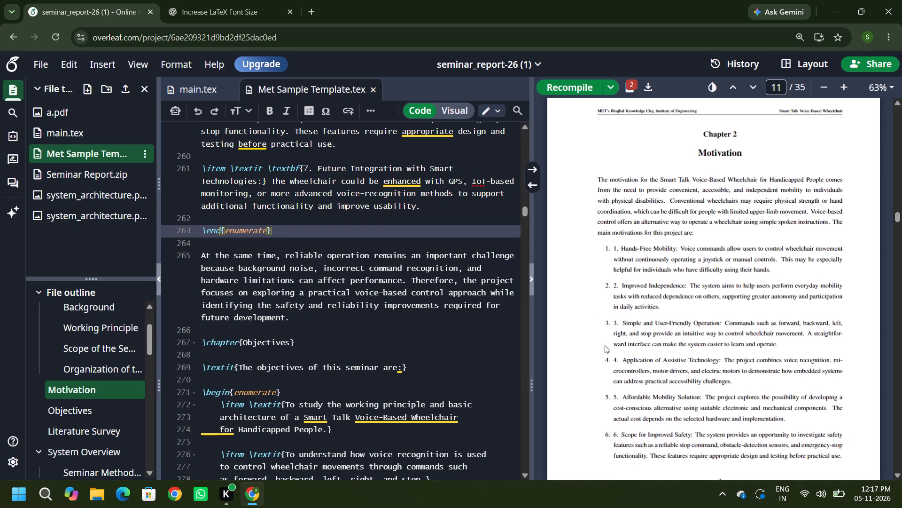
Delete the manual number "1. " from the Hands-Free Mobility item's bold heading in the Motivation chapter.
scroll(429, 281, up, 1)
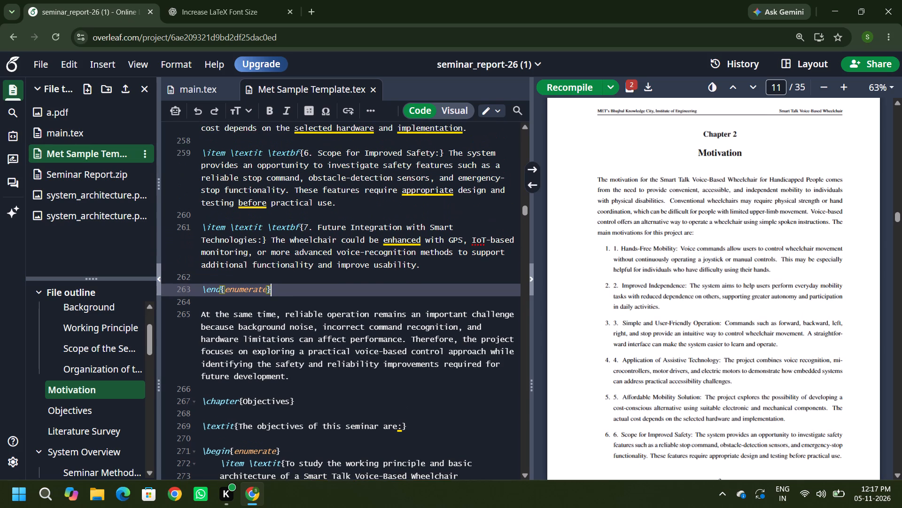
scroll(425, 280, up, 9)
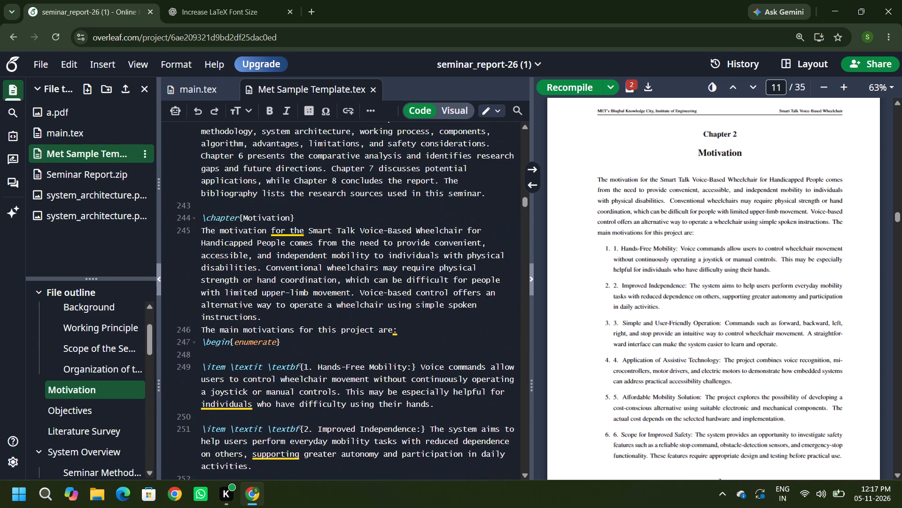
scroll(421, 280, down, 3)
scroll(364, 277, up, 1)
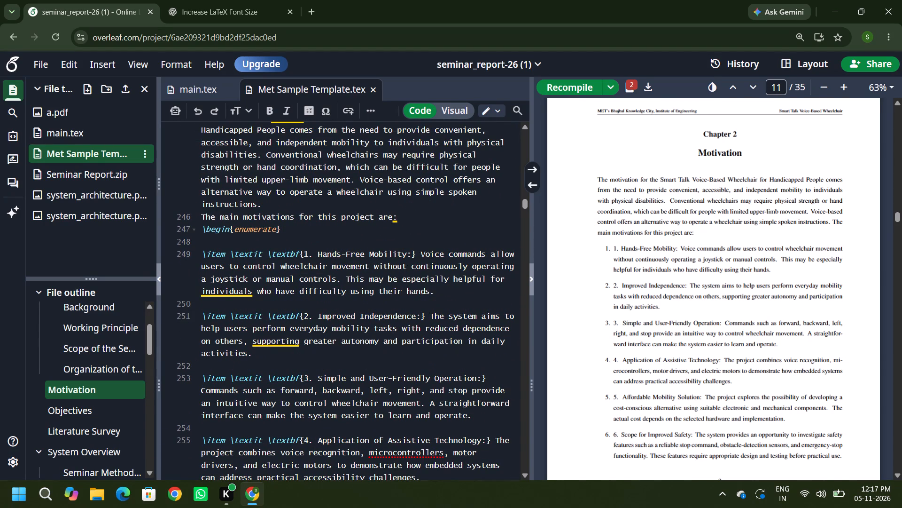
click(318, 254)
key(BackSpace)
key(BackSpace)
key(BackSpace)
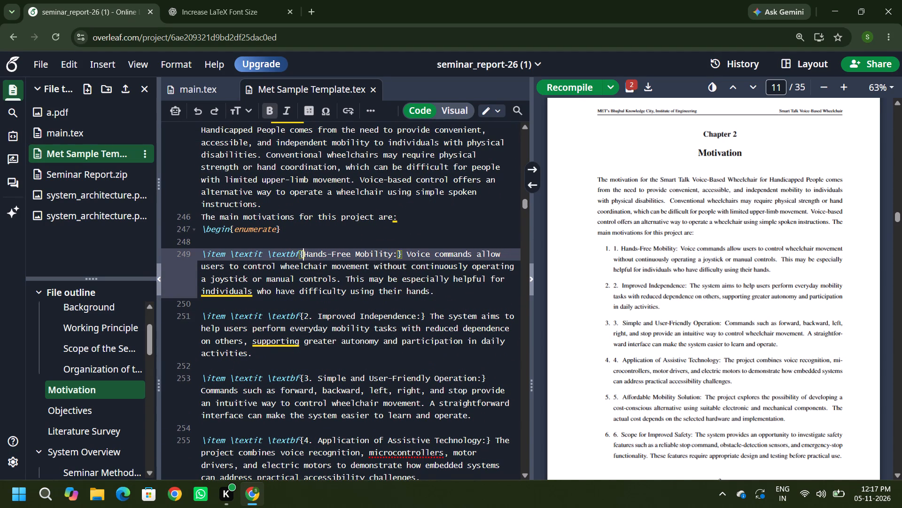
Delete the manual number "2. " from the Improved Independence item's bold heading.
key(Down)
key(Down)
key(Down)
key(Down)
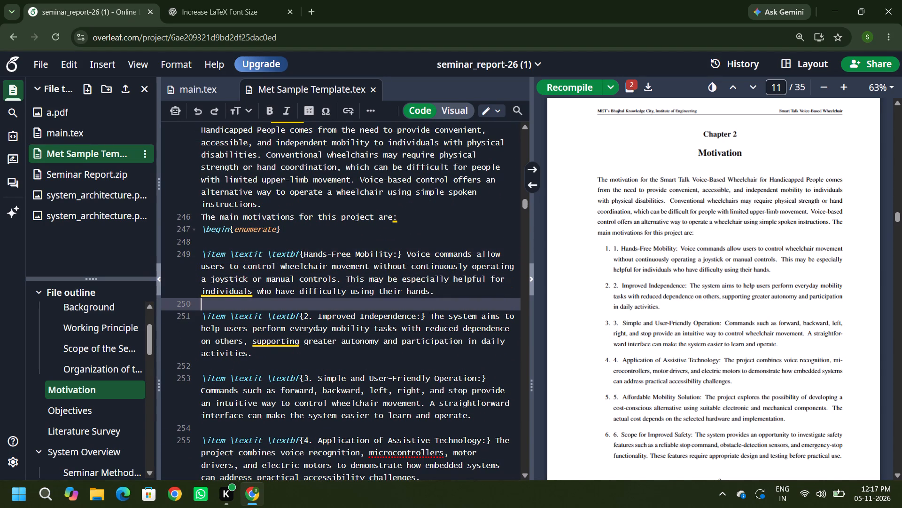
key(Down)
key(Right)
key(Right)
key(Right)
key(BackSpace)
key(BackSpace)
key(BackSpace)
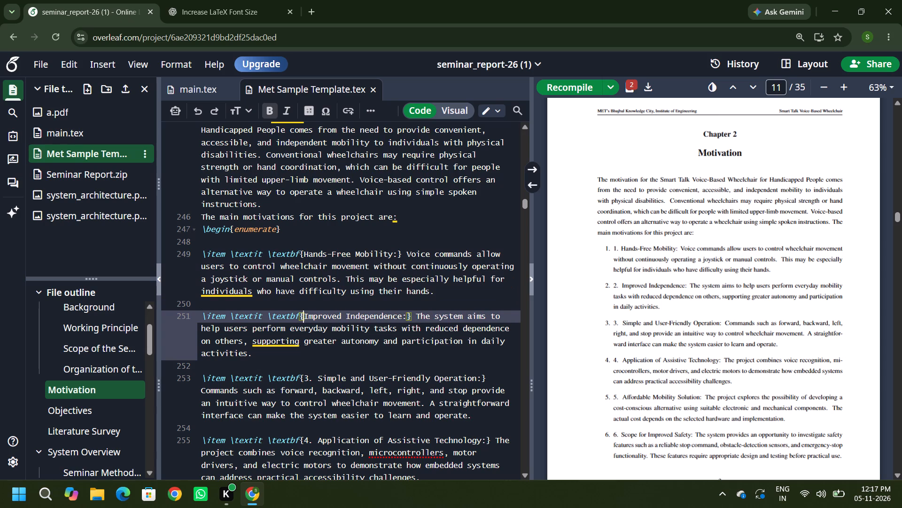
Delete the manual number "3. " from the Simple and User-Friendly Operation item's bold heading.
key(Down)
key(Down)
key(Down)
key(Down)
key(Down)
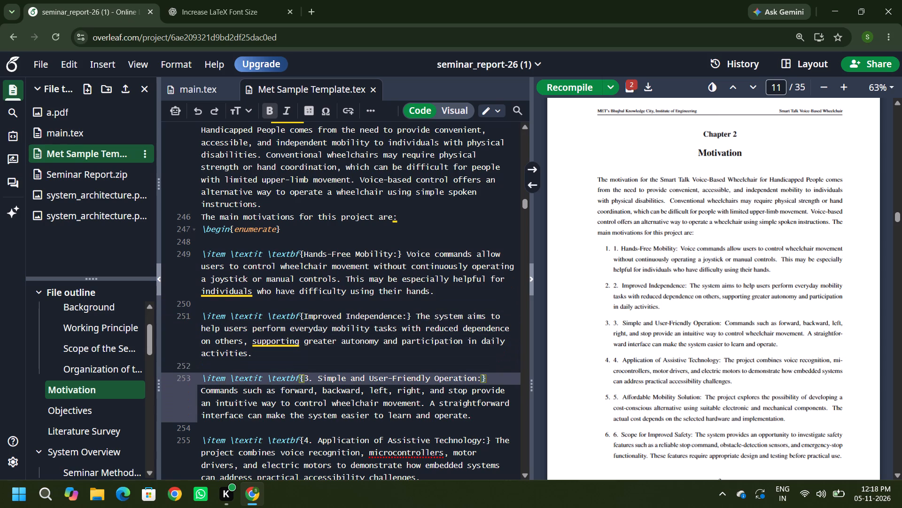
key(Delete)
key(Delete)
key(Delete)
Delete the manual number "4. " from the Application of Assistive Technology item's bold heading.
key(Down)
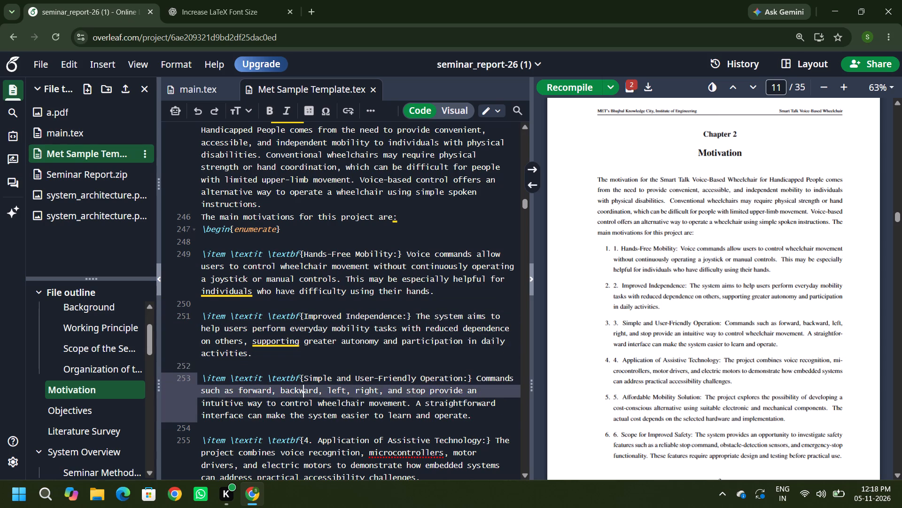
key(Down)
key(Down)
key(Down)
key(Down)
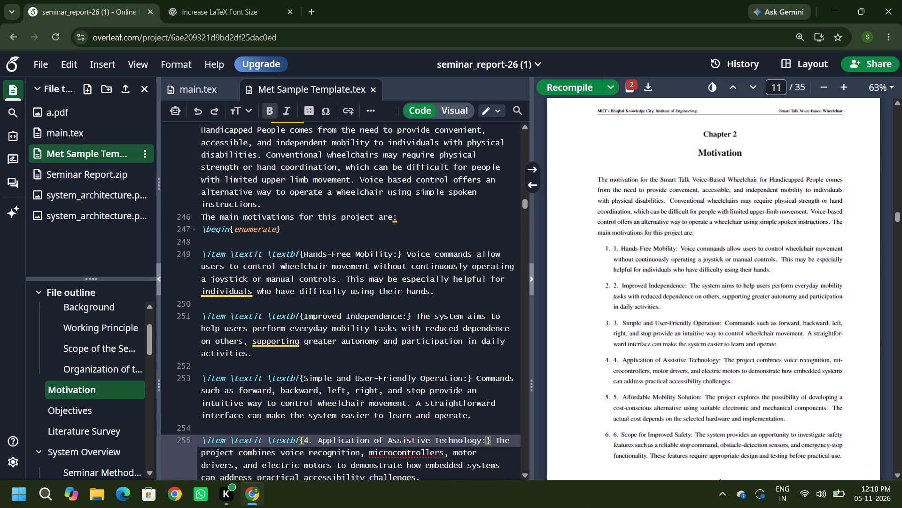
key(Delete)
key(Delete)
key(Delete)
Delete the manual number "5. " from the Affordable Mobility Solution item's bold heading.
key(Down)
key(Down)
key(Down)
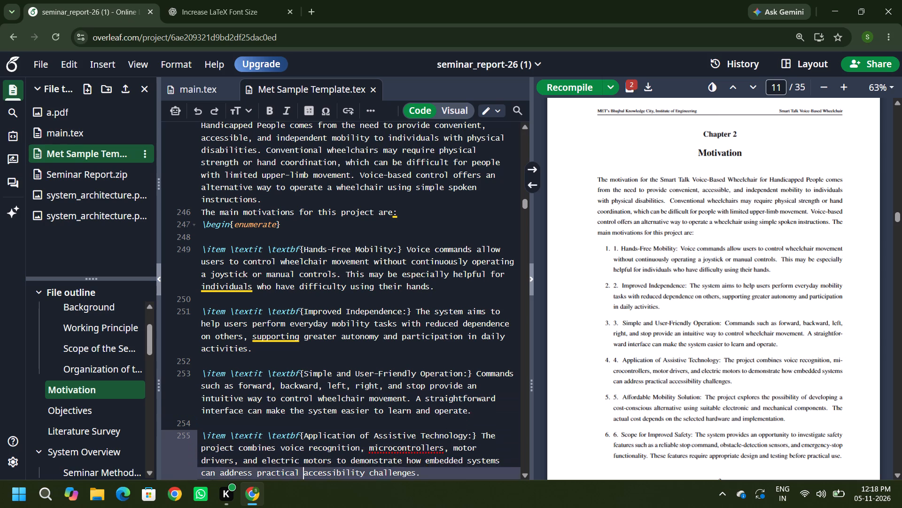
key(Down)
key(Down)
key(Down)
key(Up)
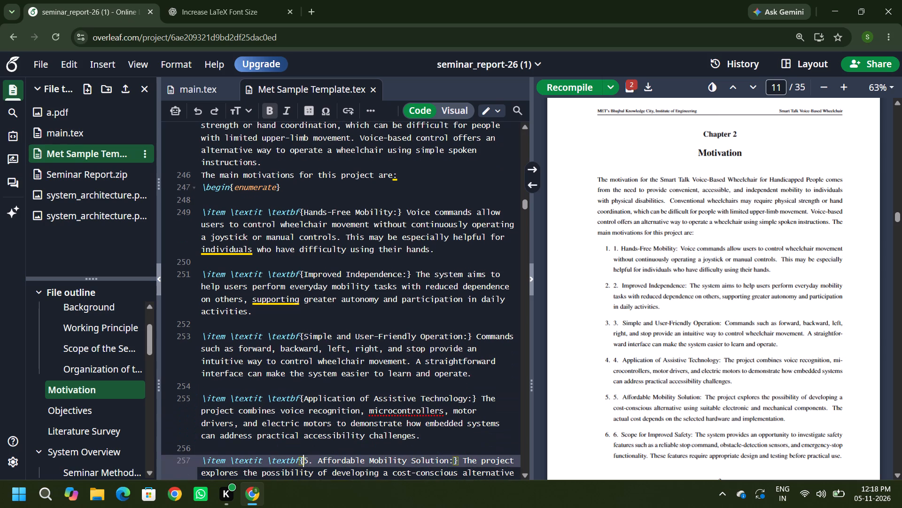
key(Delete)
key(Delete)
key(Delete)
Delete the manual number "6. " from the Scope for Improved Safety item's bold heading.
key(Down)
key(Down)
key(Down)
key(Down)
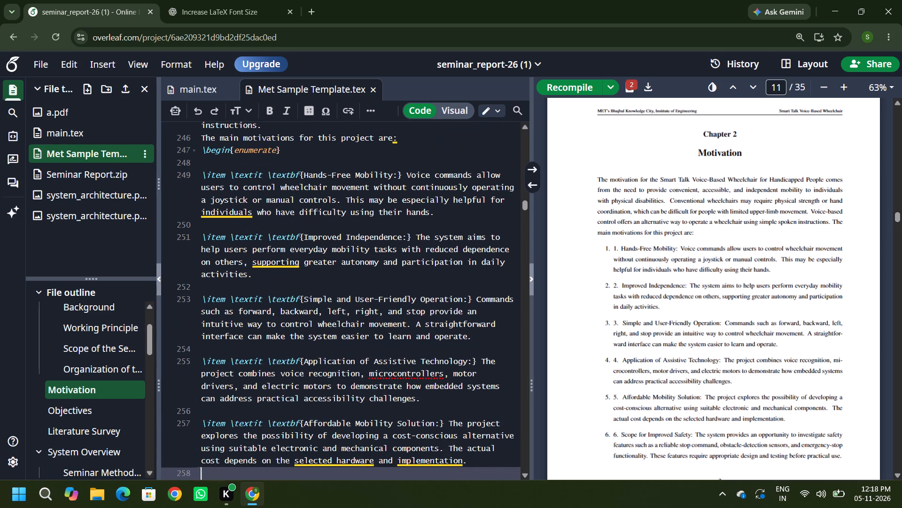
key(Down)
key(Delete)
key(Delete)
key(Delete)
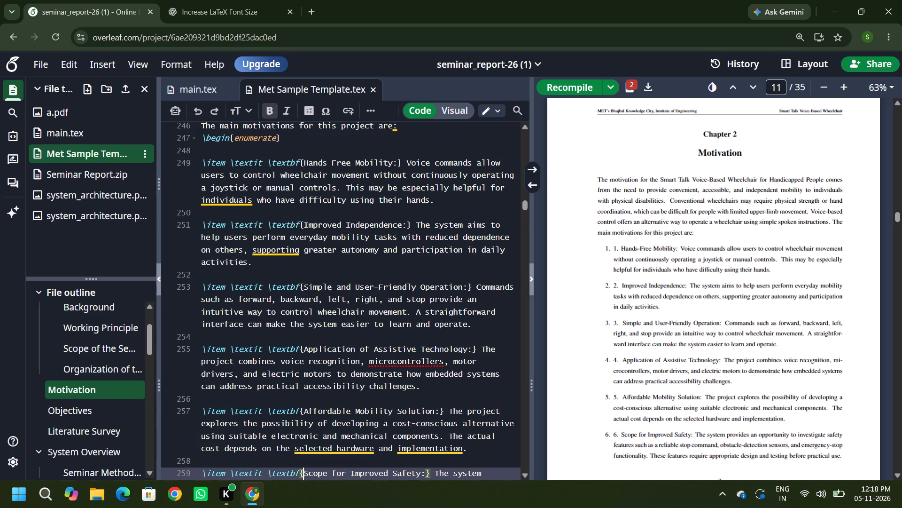
Delete the manual number "7. " from the Future Integration with Smart Technologies item's bold heading.
key(Down)
key(Down)
key(Down)
key(Down)
key(Down)
key(Down)
key(Down)
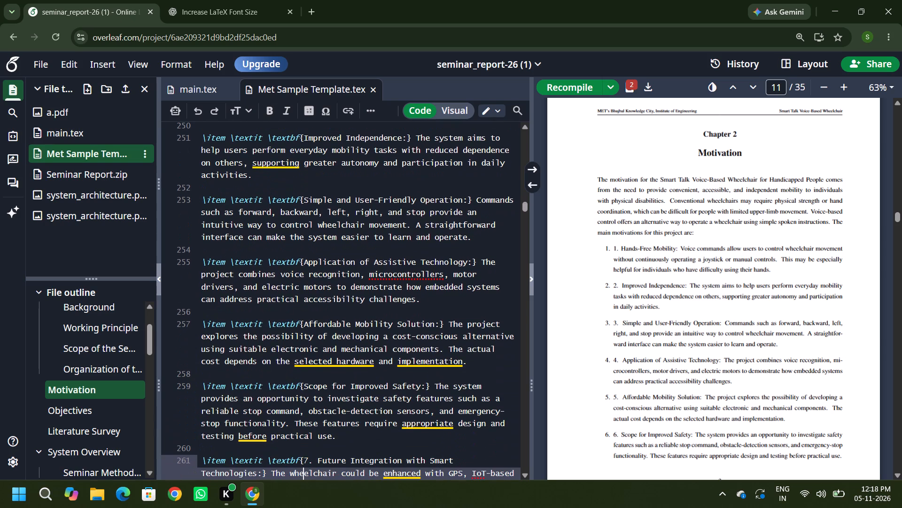
key(Up)
key(Delete)
key(Delete)
key(Delete)
Recompile the report so the PDF preview uses the edited Motivation list.
key(Down)
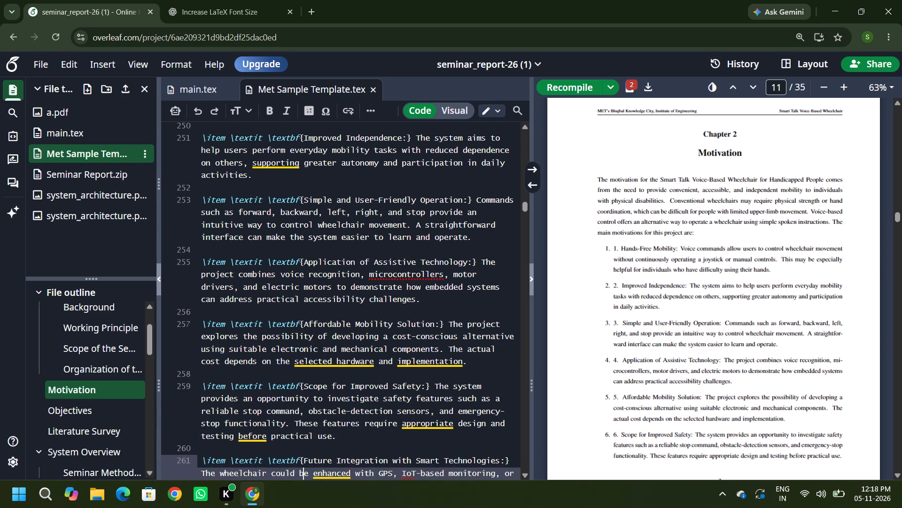
key(Down)
key(Down)
key(Down)
key(Down)
key(Down)
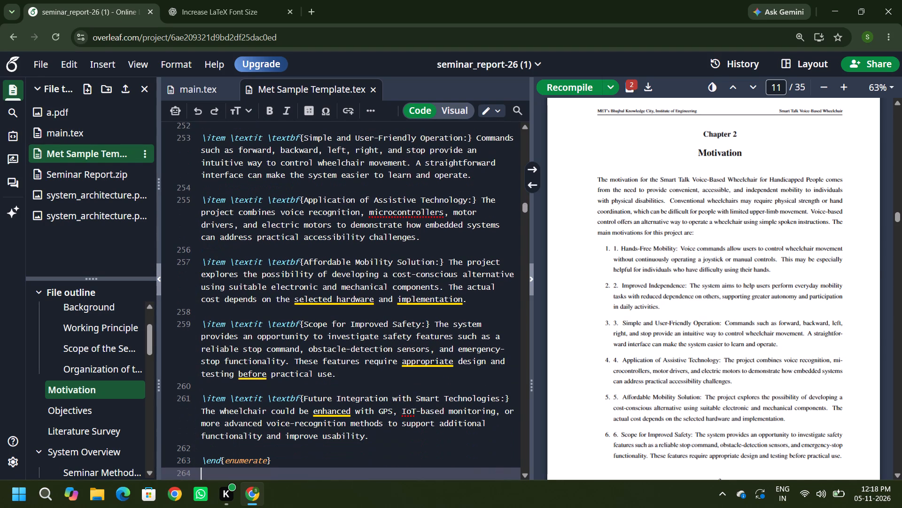
key(ctrl+s)
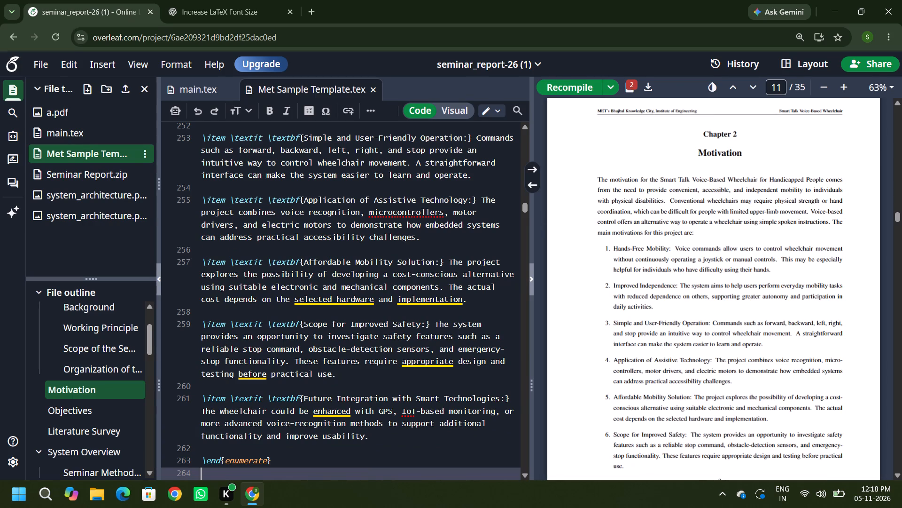
Review the compiled PDF from the Motivation list through to the Bibliography, checking lists, tables and page layout.
scroll(687, 273, down, 4)
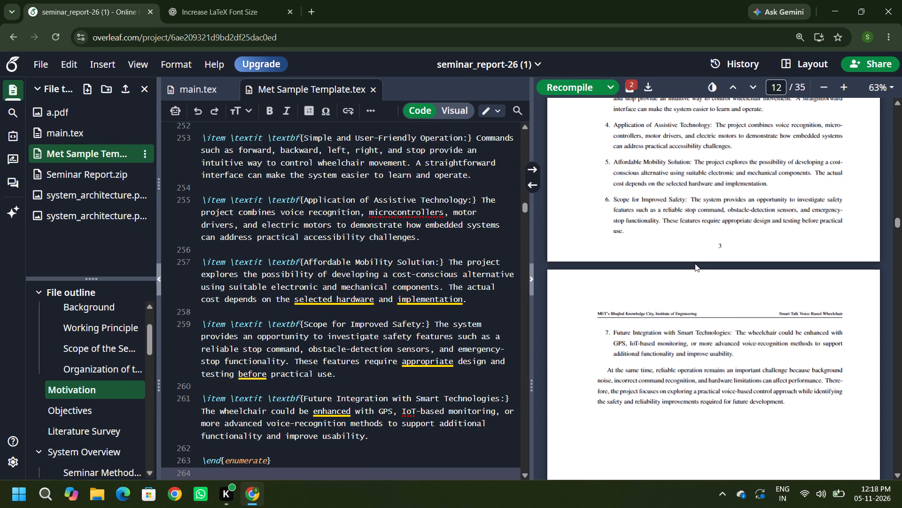
scroll(692, 263, down, 8)
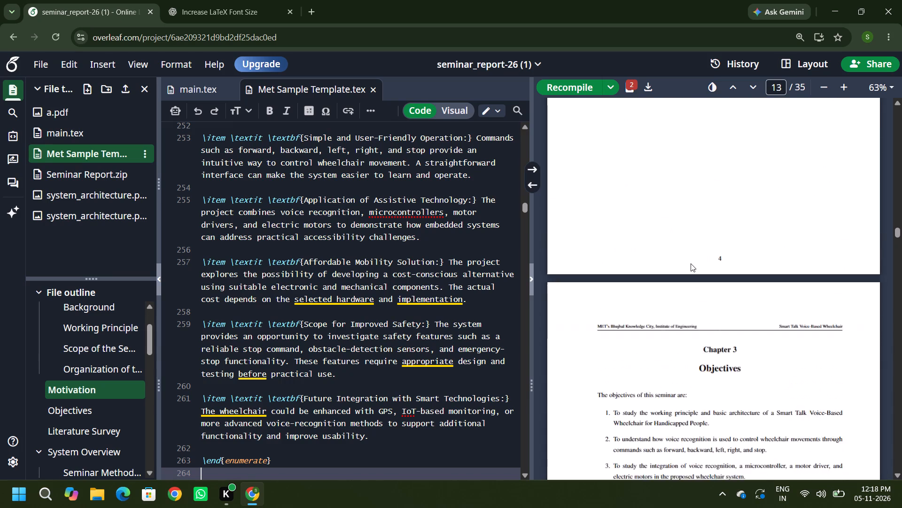
scroll(691, 263, down, 12)
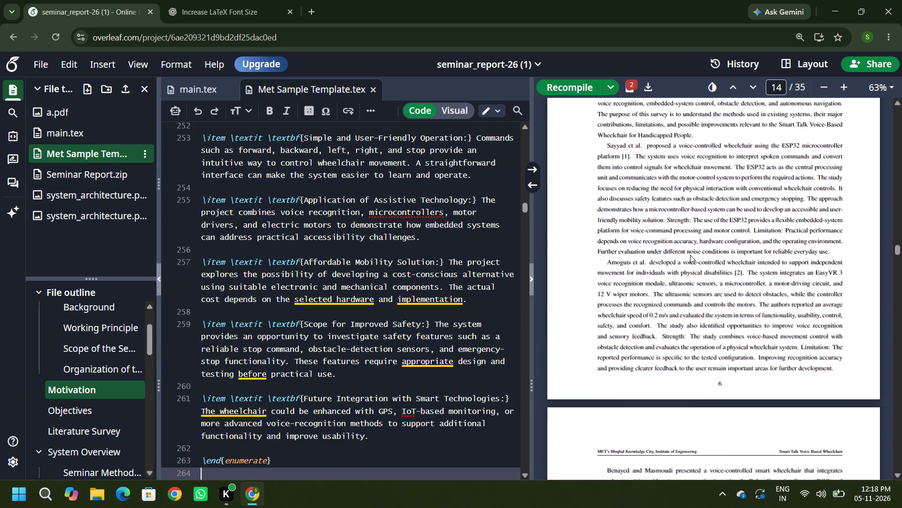
key(ctrl+s)
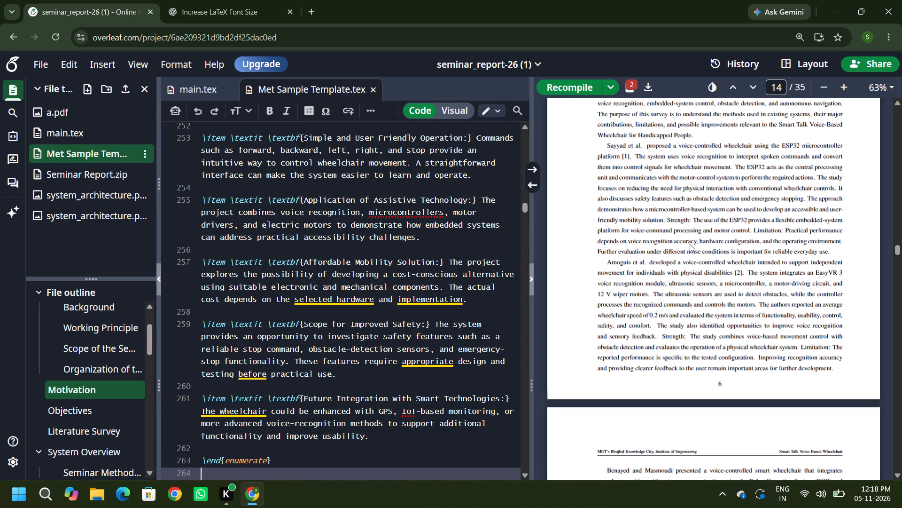
scroll(690, 244, up, 6)
scroll(690, 244, down, 13)
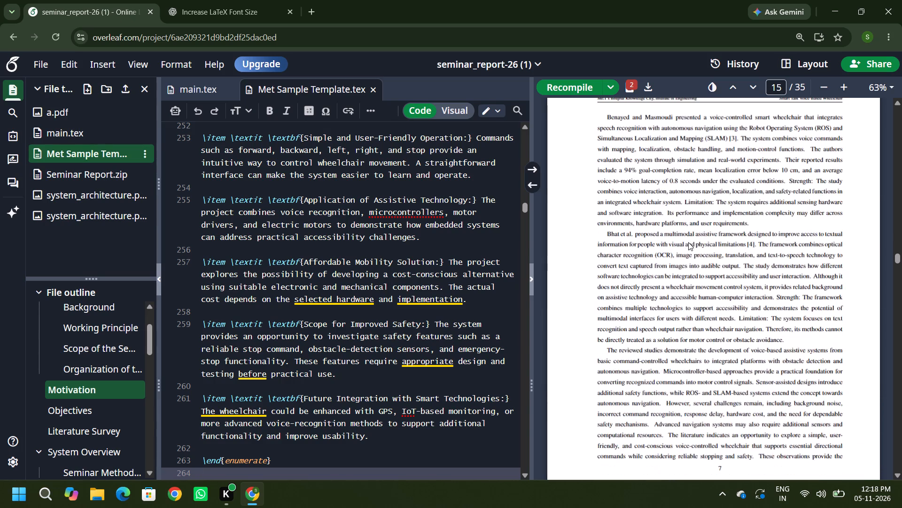
scroll(688, 242, down, 20)
scroll(691, 215, down, 11)
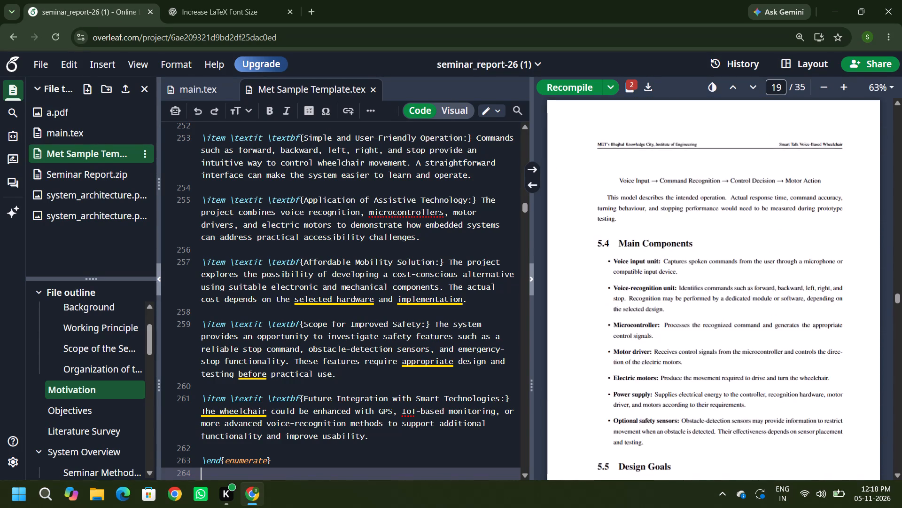
scroll(692, 211, down, 17)
scroll(694, 211, down, 13)
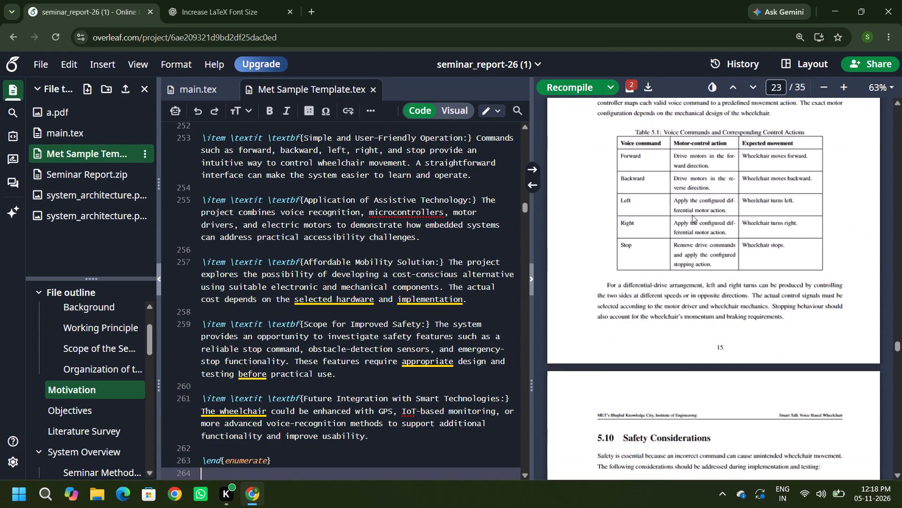
scroll(692, 215, down, 20)
scroll(692, 215, down, 19)
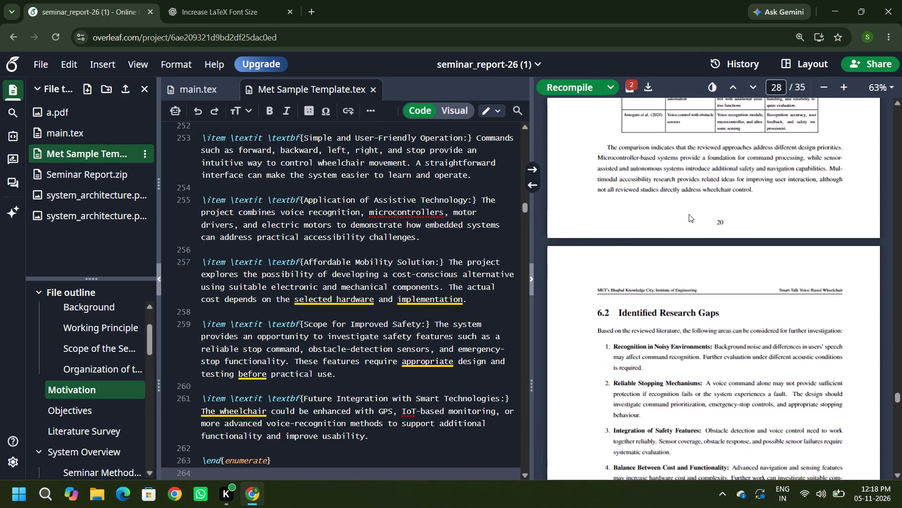
scroll(681, 230, down, 20)
scroll(681, 230, down, 17)
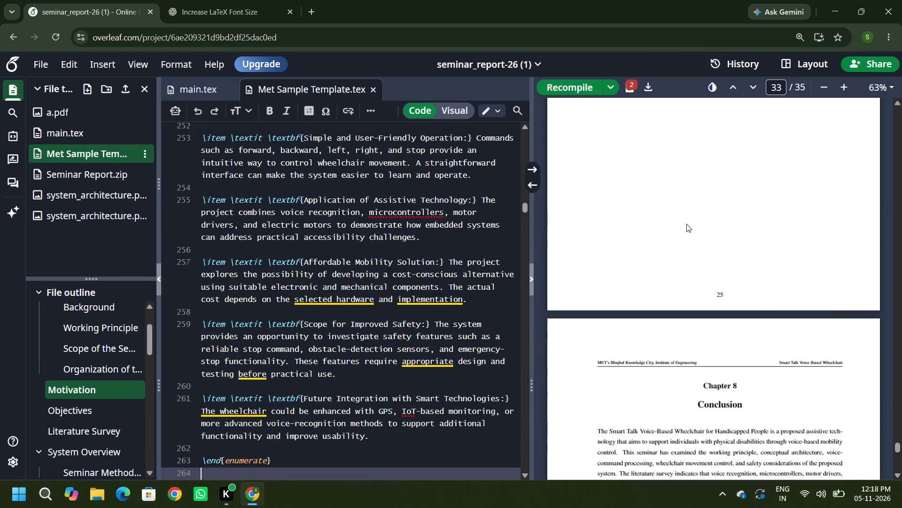
scroll(686, 224, down, 20)
scroll(686, 224, down, 2)
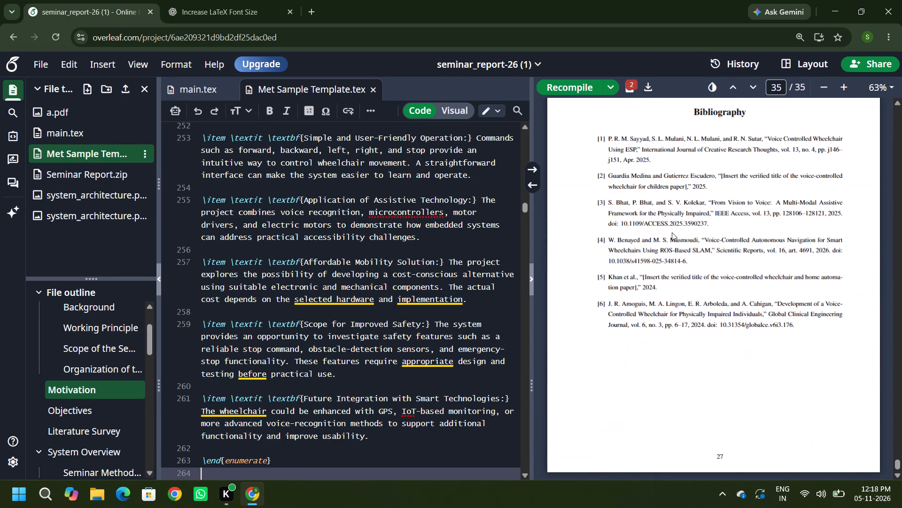
Recompile the seminar report once more and download it as a PDF.
key(ctrl+s)
key(ctrl+s)
key(ctrl+s)
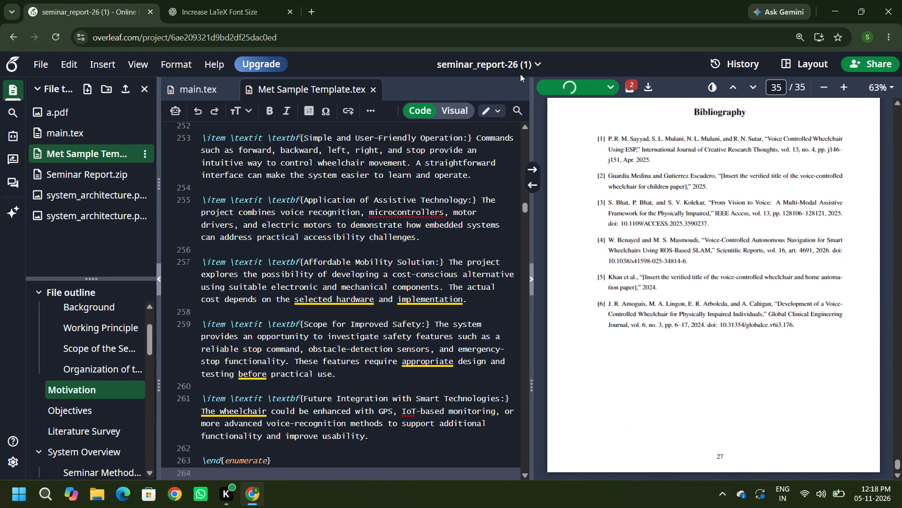
click(650, 90)
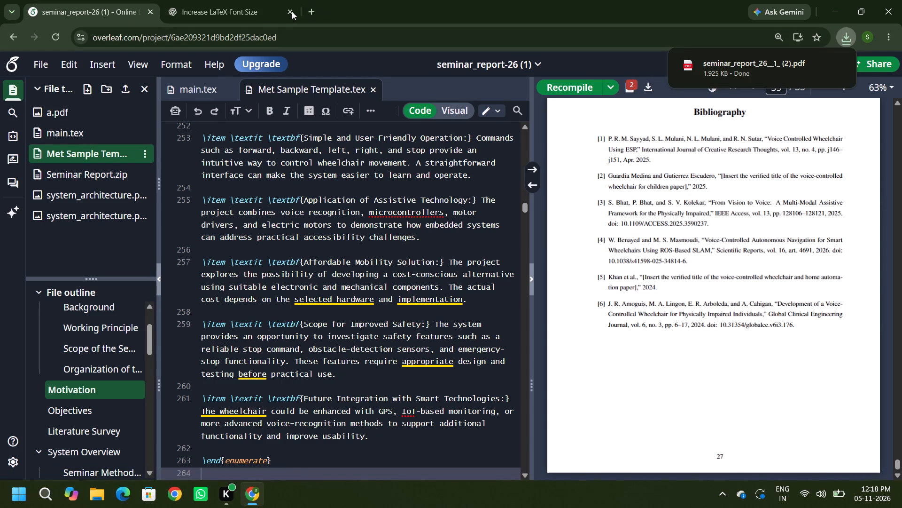
Open a separate Chrome window alongside the Overleaf one.
click(168, 494)
click(488, 226)
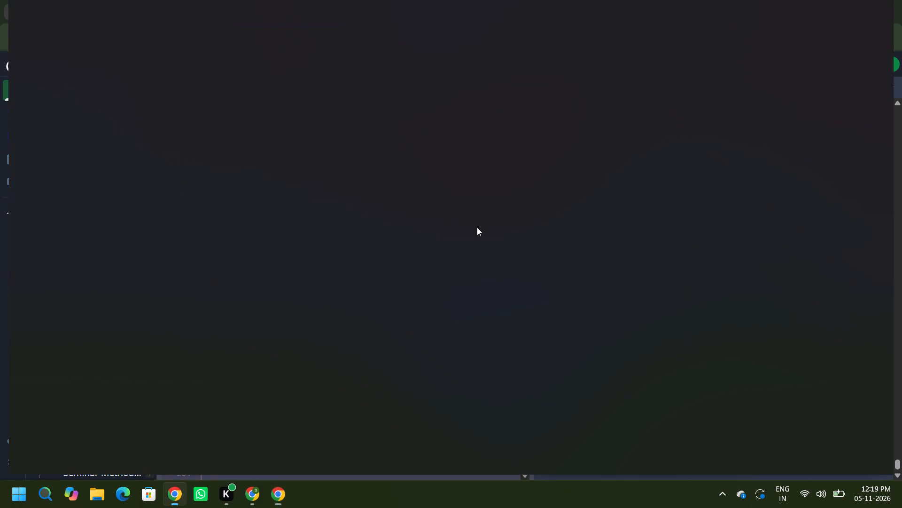